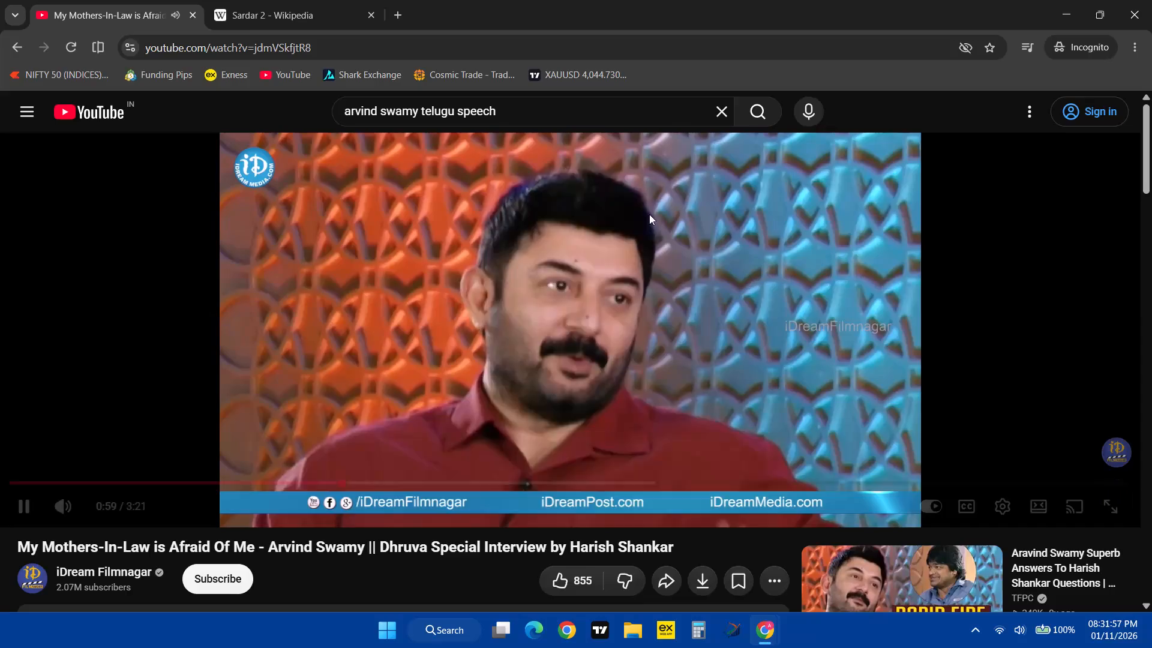
Skim the comments under the Arvind Swamy interview and close the incognito browser window.
{"action": "scroll", "coordinate": [561, 245], "scroll_direction": "down", "scroll_amount": 4}
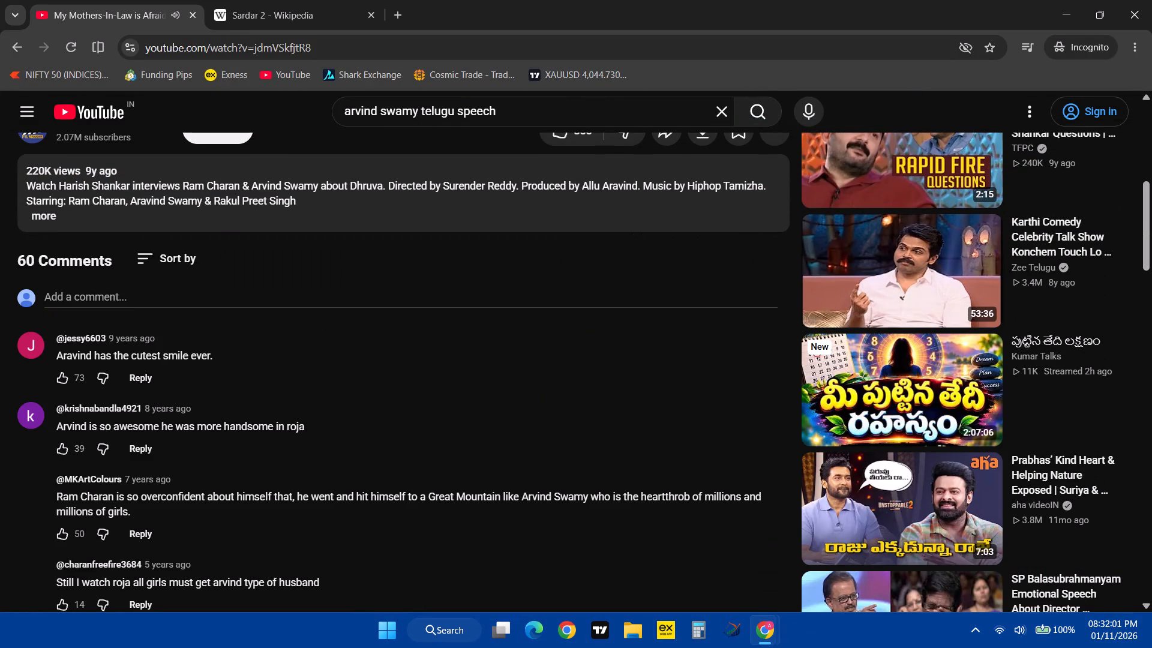
{"action": "scroll", "coordinate": [455, 397], "scroll_direction": "down", "scroll_amount": 2}
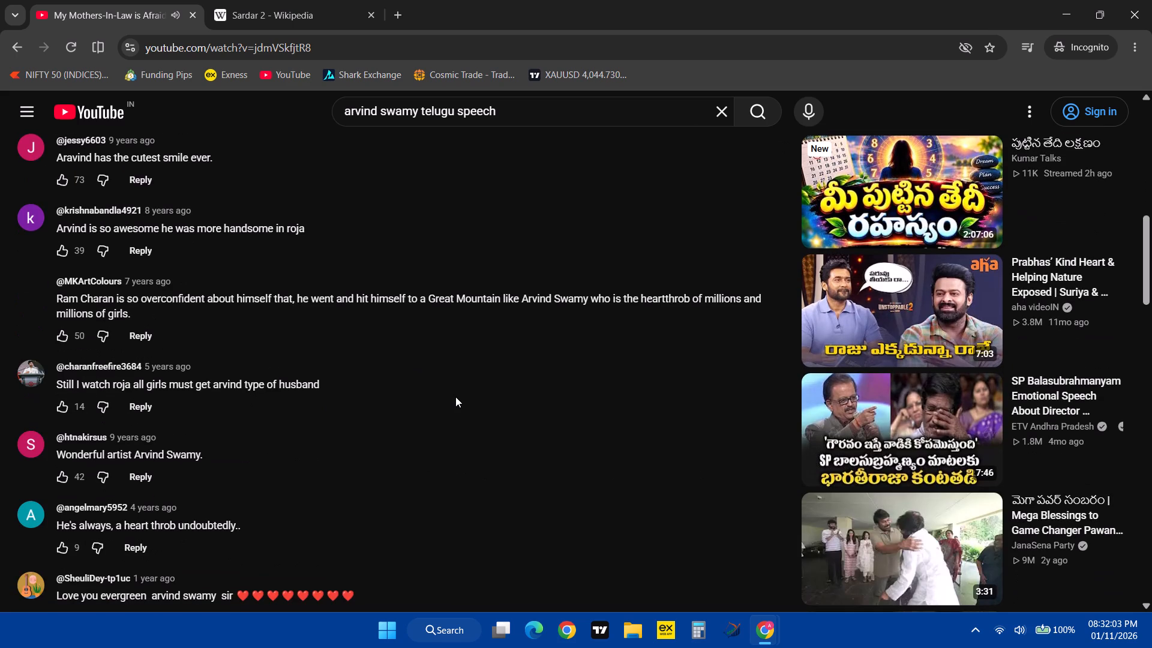
{"action": "left_click", "coordinate": [1151, 4]}
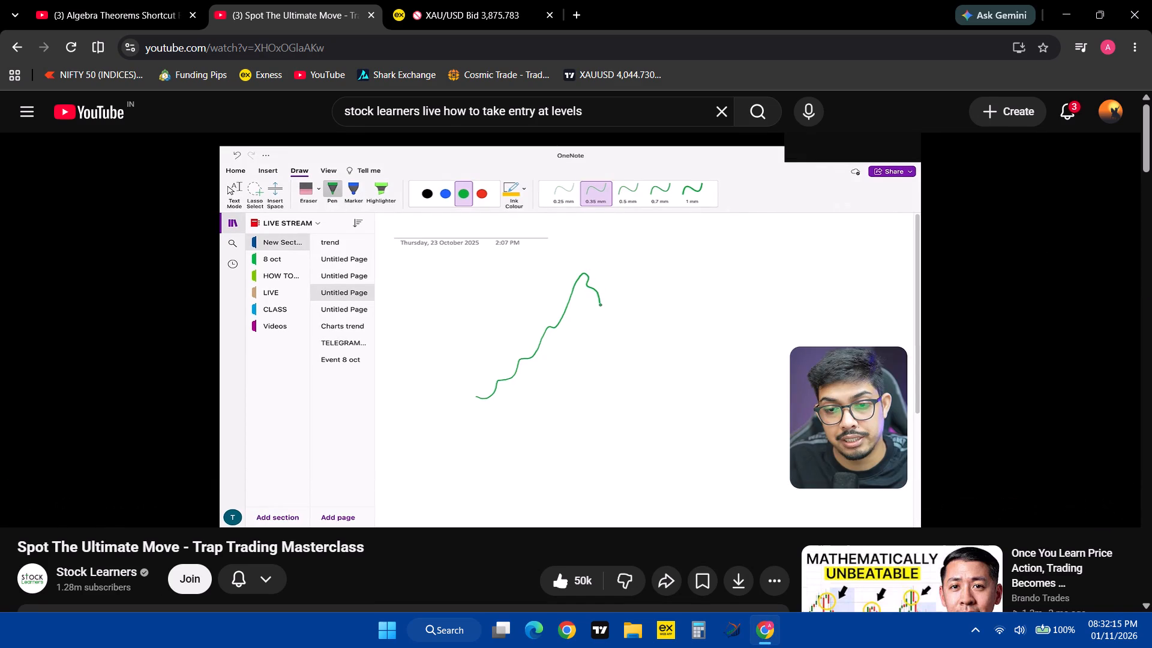
Start playback of the "Spot The Ultimate Move - Trap Trading Masterclass" video.
{"action": "left_click", "coordinate": [919, 277]}
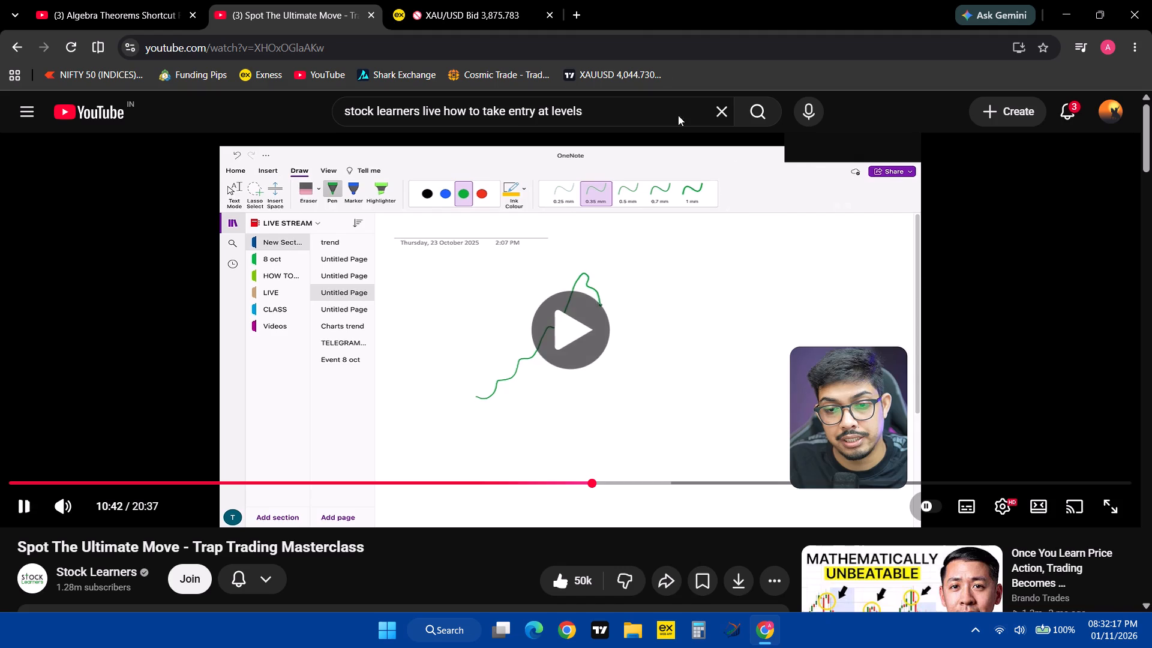
Close the Exness XAU/USD web trading tab and return to the Trap Trading Masterclass video.
{"action": "left_click", "coordinate": [479, 0]}
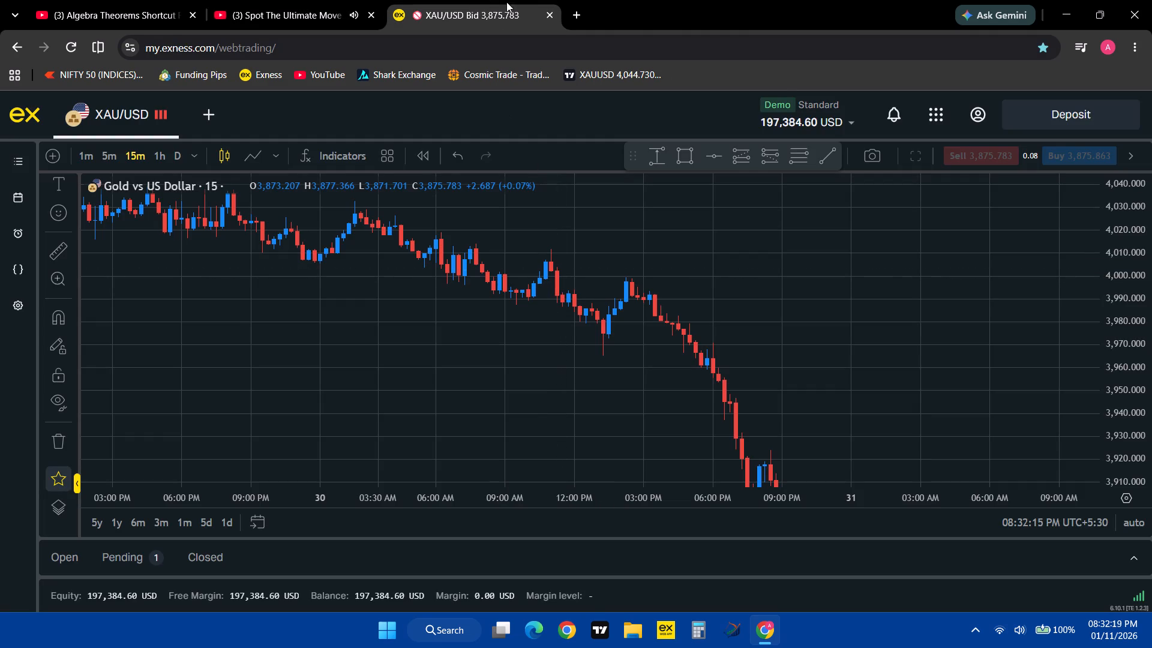
{"action": "left_click", "coordinate": [549, 10]}
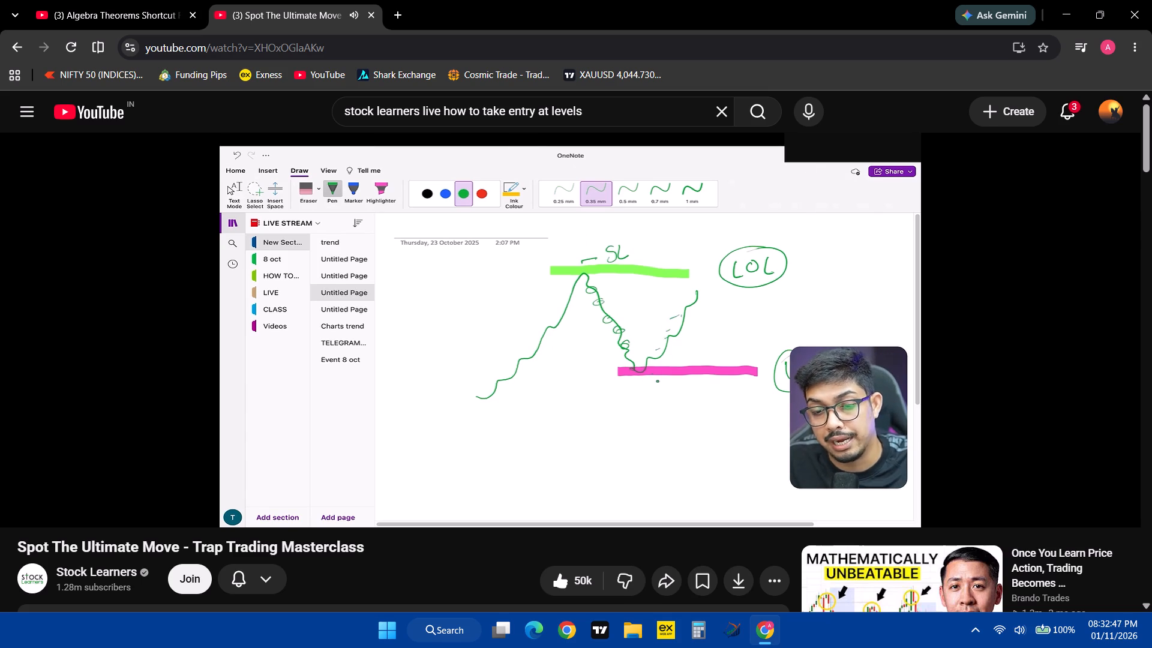
Watch the Trap Trading Masterclass explanation of the drawn price levels, pausing and resuming playback as needed.
{"action": "key", "text": "space"}
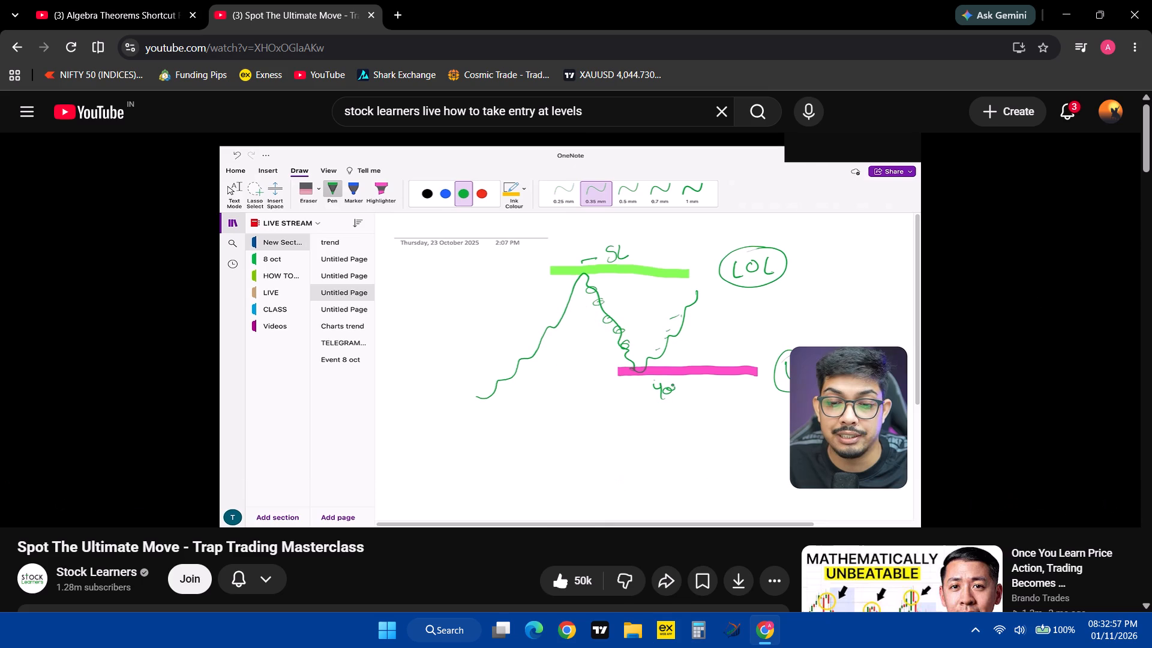
{"action": "key", "text": "space"}
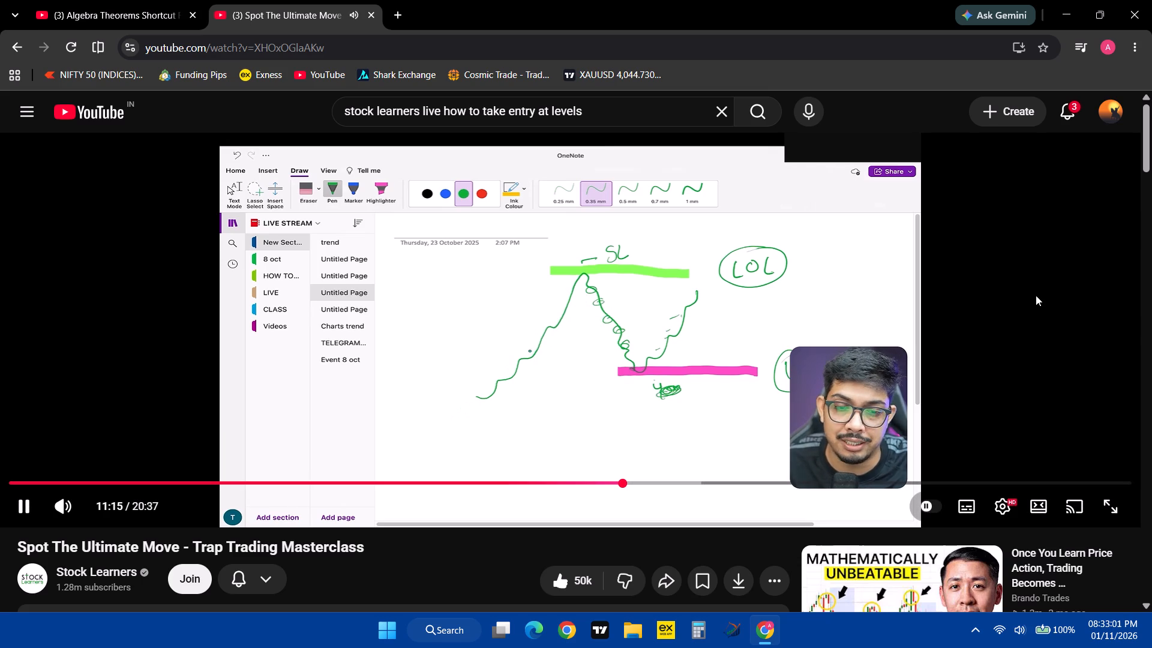
{"action": "key", "text": "space"}
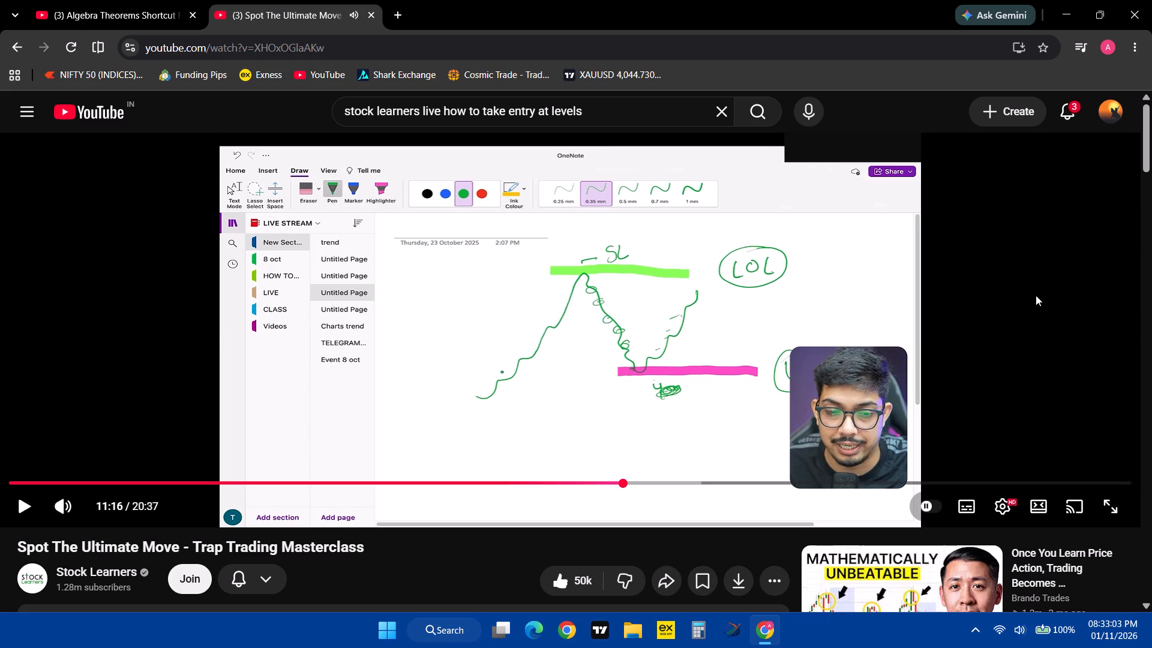
{"action": "key", "text": "space"}
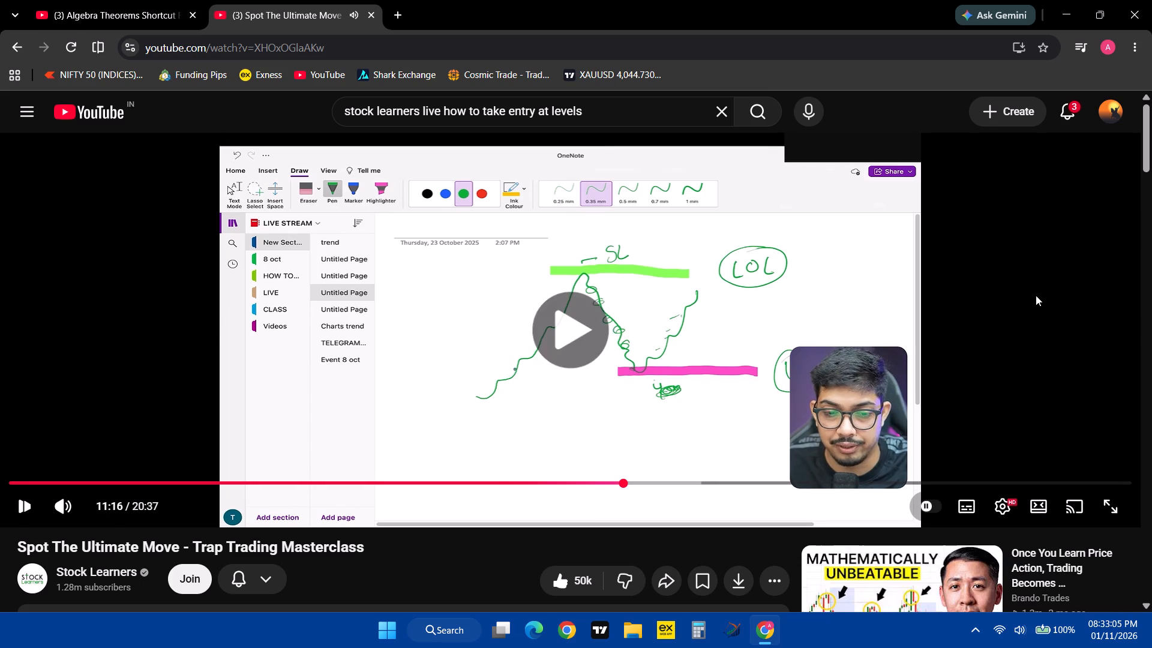
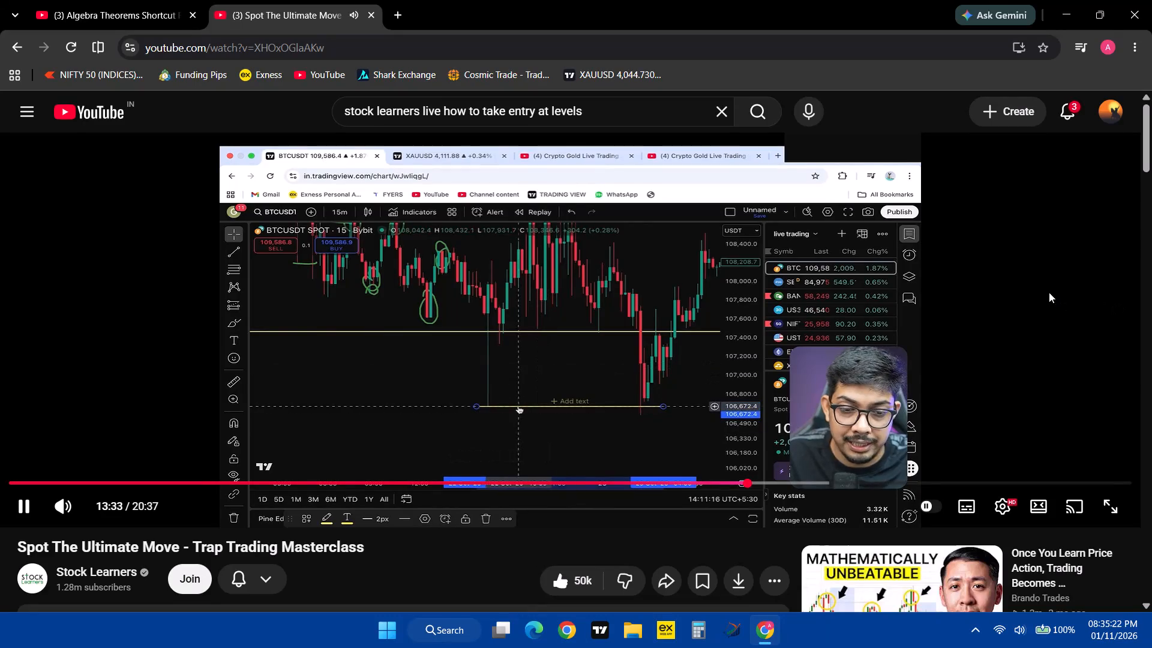
Pause the Trap Trading Masterclass video and open the Exness XAU/USD web trading chart in a new tab.
{"action": "left_click", "coordinate": [1030, 292]}
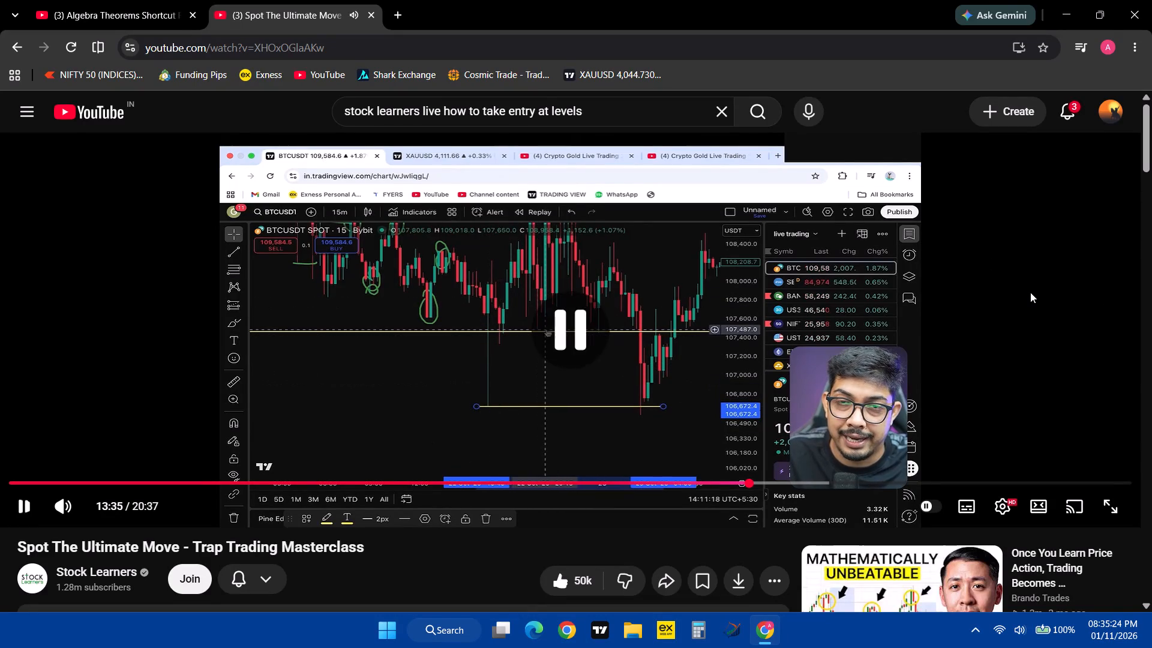
{"action": "left_click", "coordinate": [406, 13]}
{"action": "left_click", "coordinate": [273, 72]}
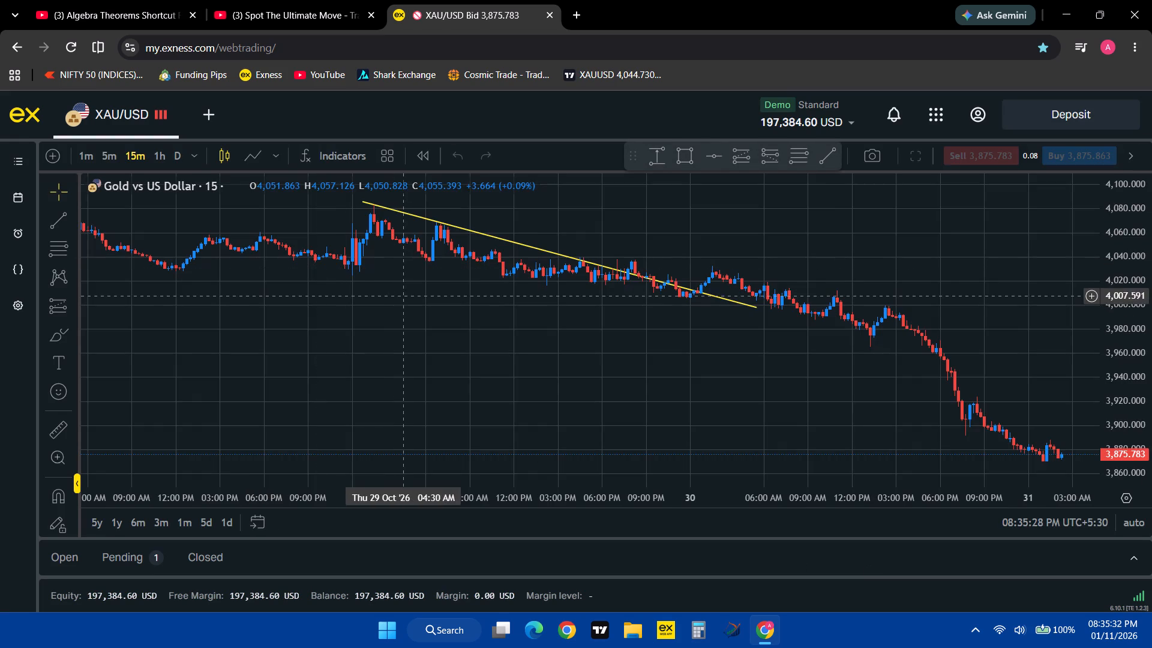
Delete the yellow descending trend line from the 15-minute XAU/USD chart.
{"action": "left_click_drag", "start_coordinate": [405, 296], "coordinate": [604, 400]}
{"action": "left_click", "coordinate": [594, 311]}
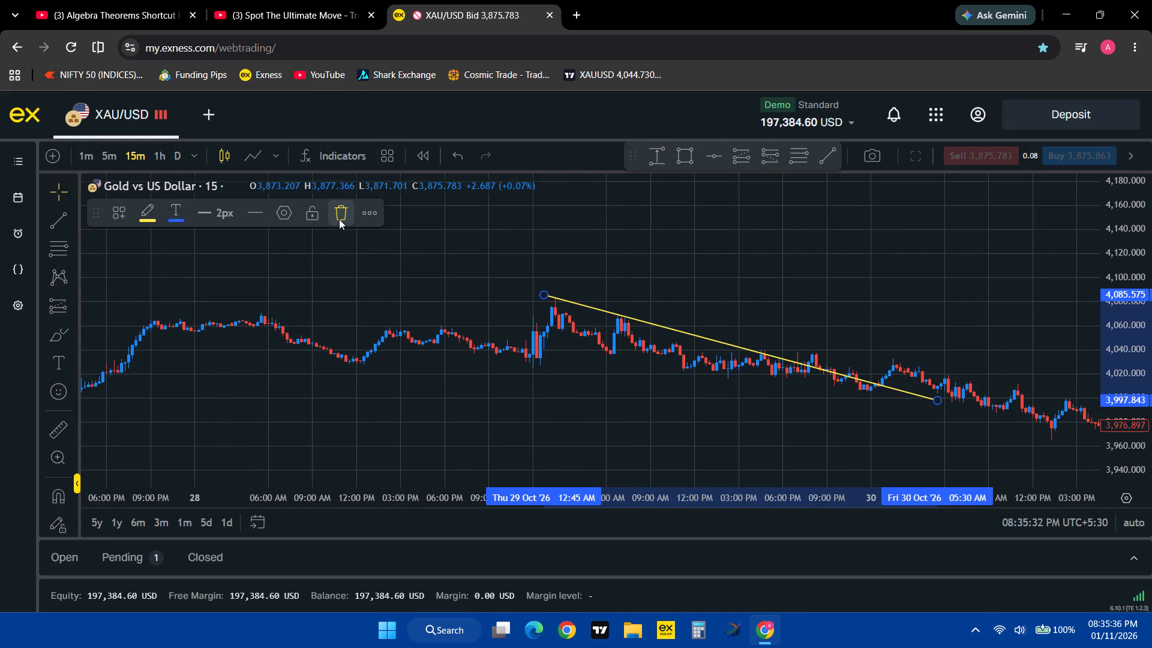
{"action": "left_click", "coordinate": [339, 219]}
Switch the XAU/USD chart to the daily timeframe and place a horizontal line at about 4,005.7.
{"action": "left_click_drag", "start_coordinate": [621, 434], "coordinate": [361, 403]}
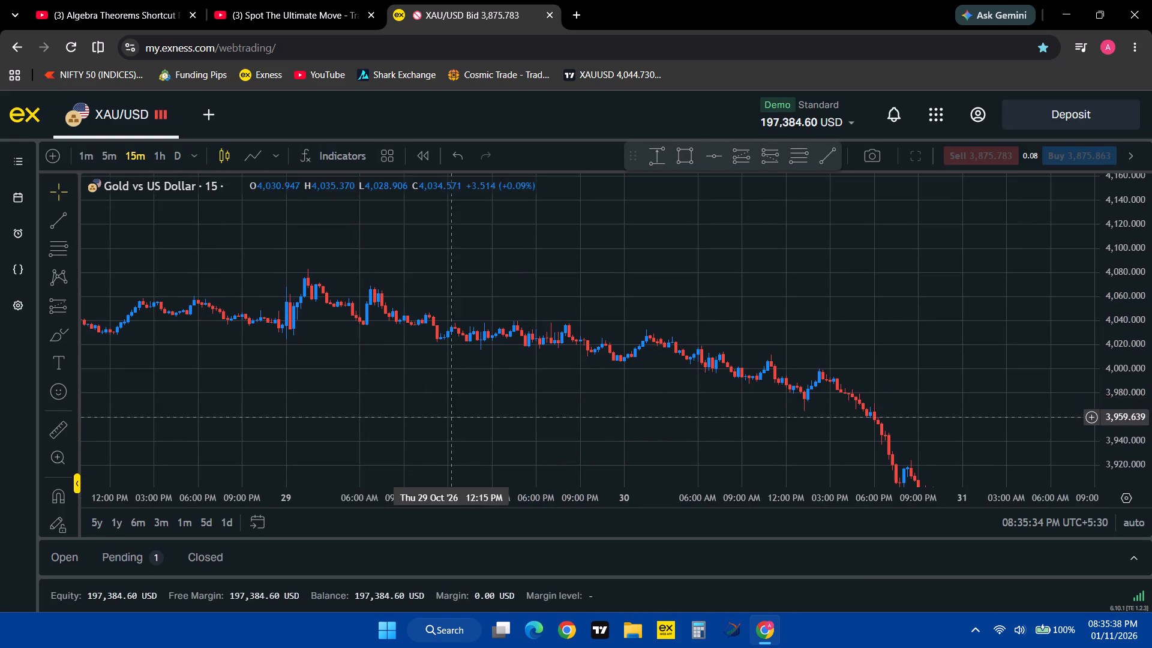
{"action": "left_click_drag", "start_coordinate": [501, 432], "coordinate": [425, 352]}
{"action": "left_click", "coordinate": [182, 156]}
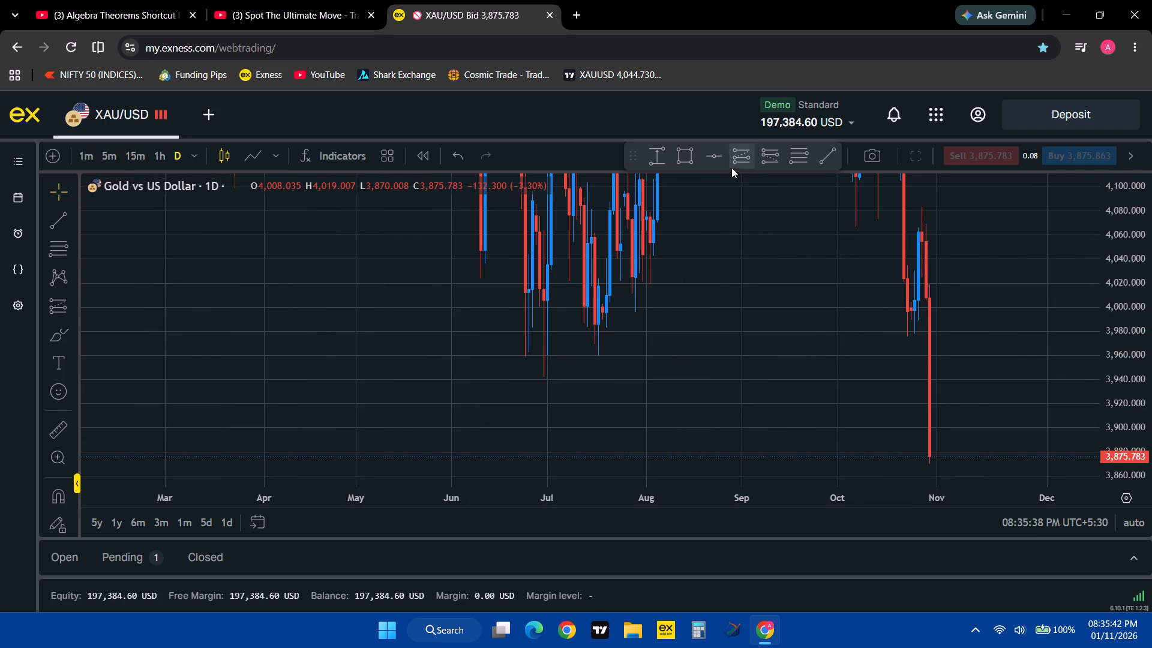
{"action": "left_click", "coordinate": [715, 154]}
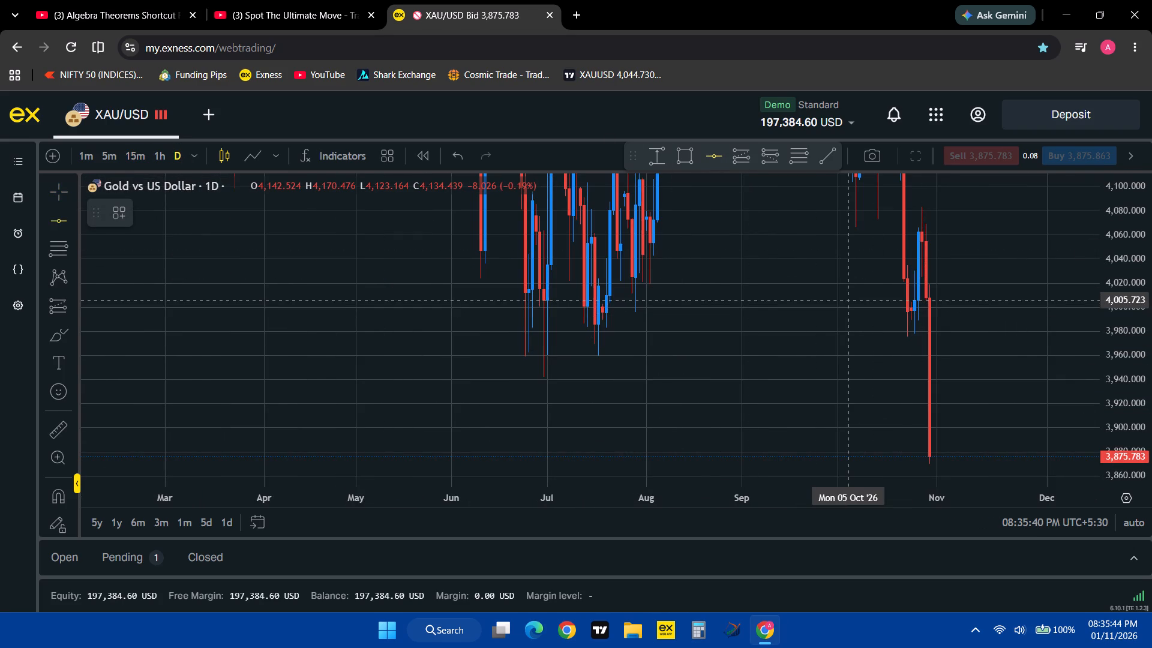
{"action": "left_click", "coordinate": [850, 300]}
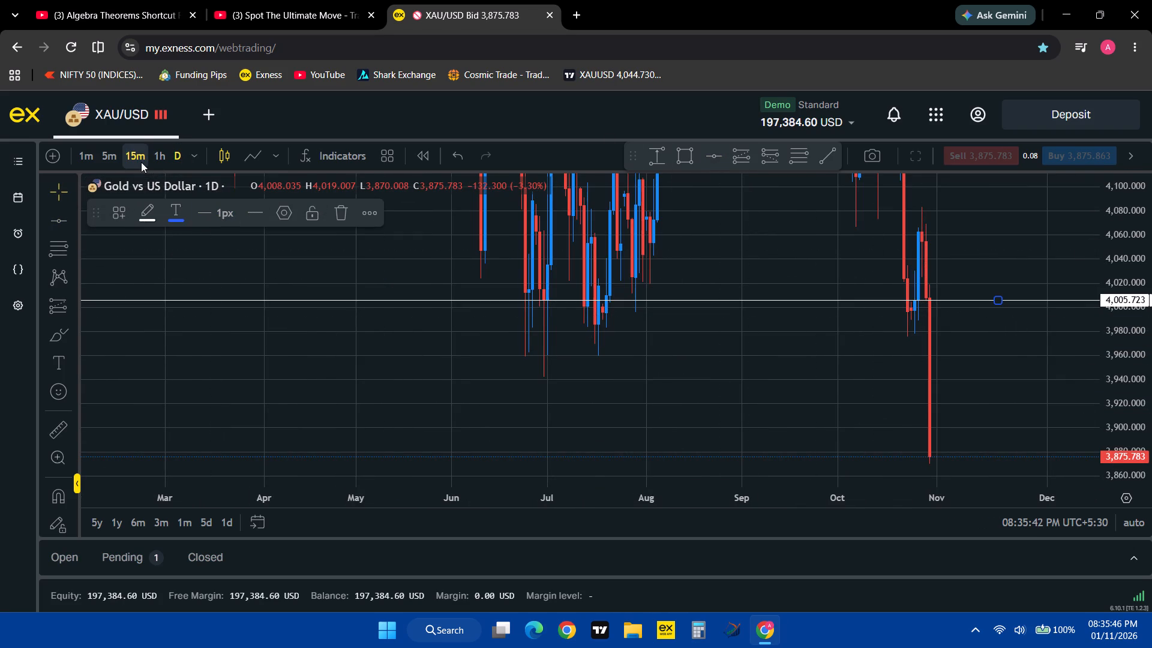
Examine the 15-minute candles around the horizontal line on 29 and 30 October.
{"action": "left_click", "coordinate": [133, 162]}
{"action": "left_click_drag", "start_coordinate": [478, 359], "coordinate": [565, 412]}
{"action": "left_click_drag", "start_coordinate": [1133, 424], "coordinate": [1135, 281]}
{"action": "left_click_drag", "start_coordinate": [751, 499], "coordinate": [631, 511]}
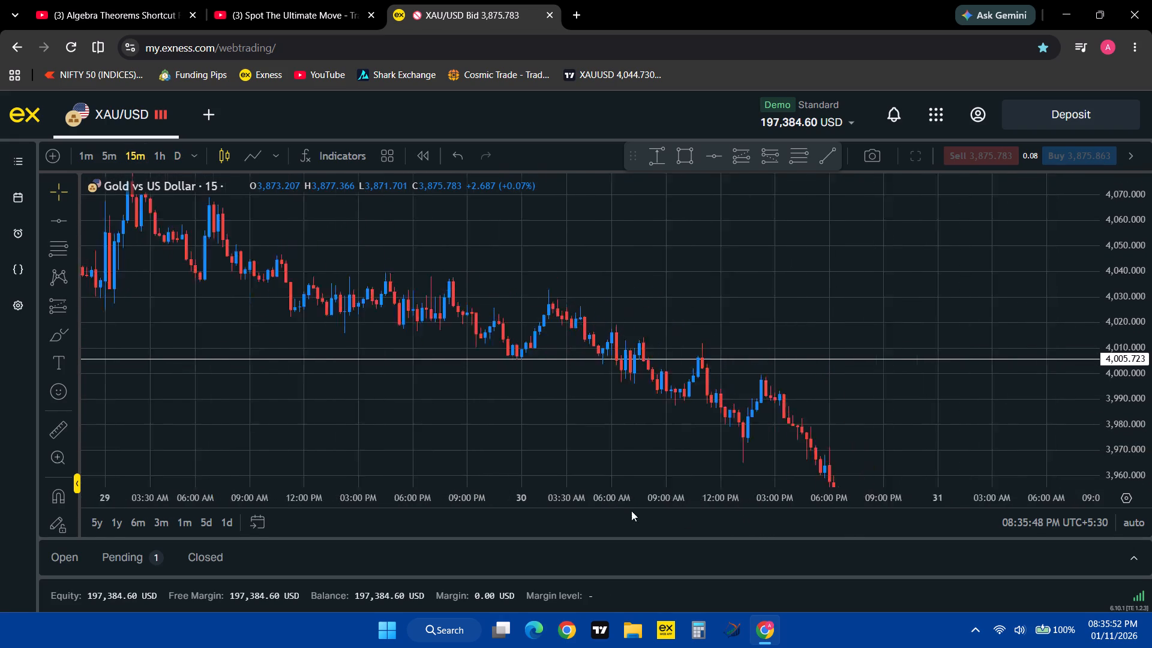
{"action": "left_click_drag", "start_coordinate": [631, 511], "coordinate": [530, 511]}
{"action": "left_click_drag", "start_coordinate": [396, 439], "coordinate": [620, 421]}
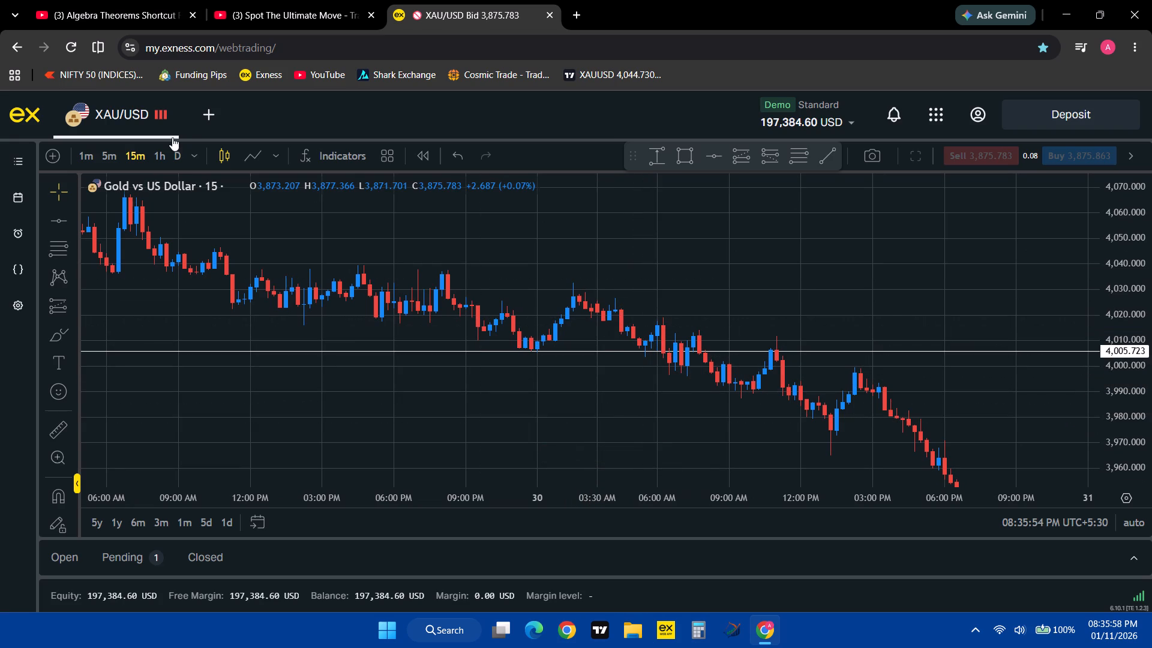
Examine the 1-minute price action around the horizontal line on 30 October, enlarging the candles for detail.
{"action": "left_click", "coordinate": [88, 148]}
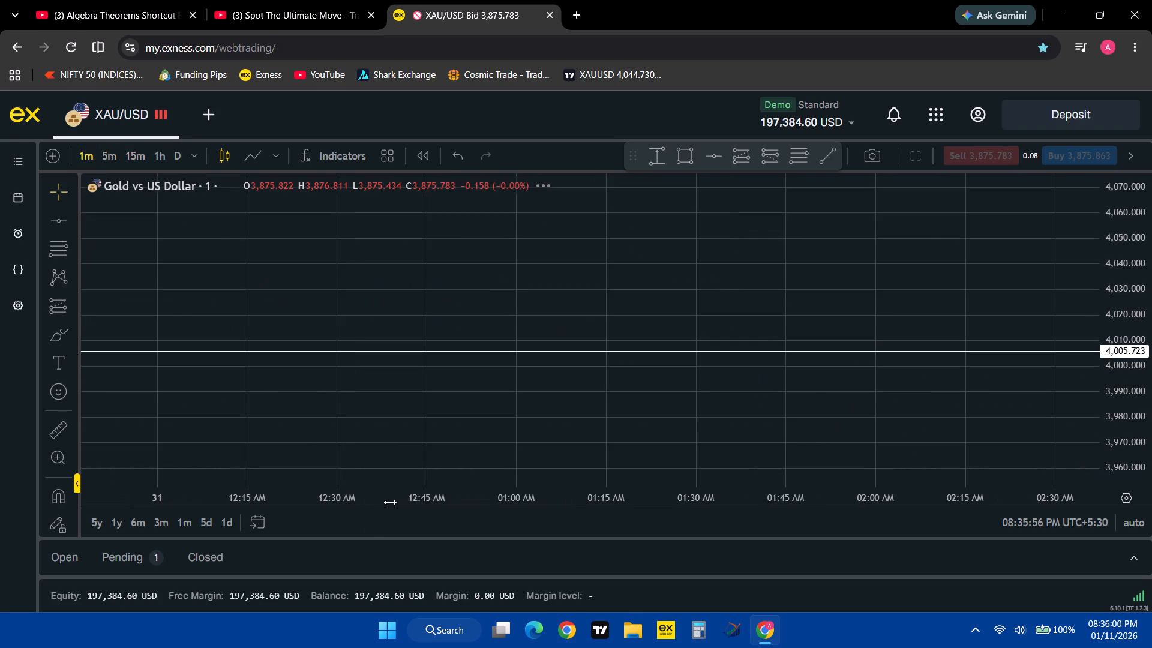
{"action": "left_click_drag", "start_coordinate": [390, 502], "coordinate": [1145, 471]}
{"action": "left_click_drag", "start_coordinate": [365, 431], "coordinate": [637, 453]}
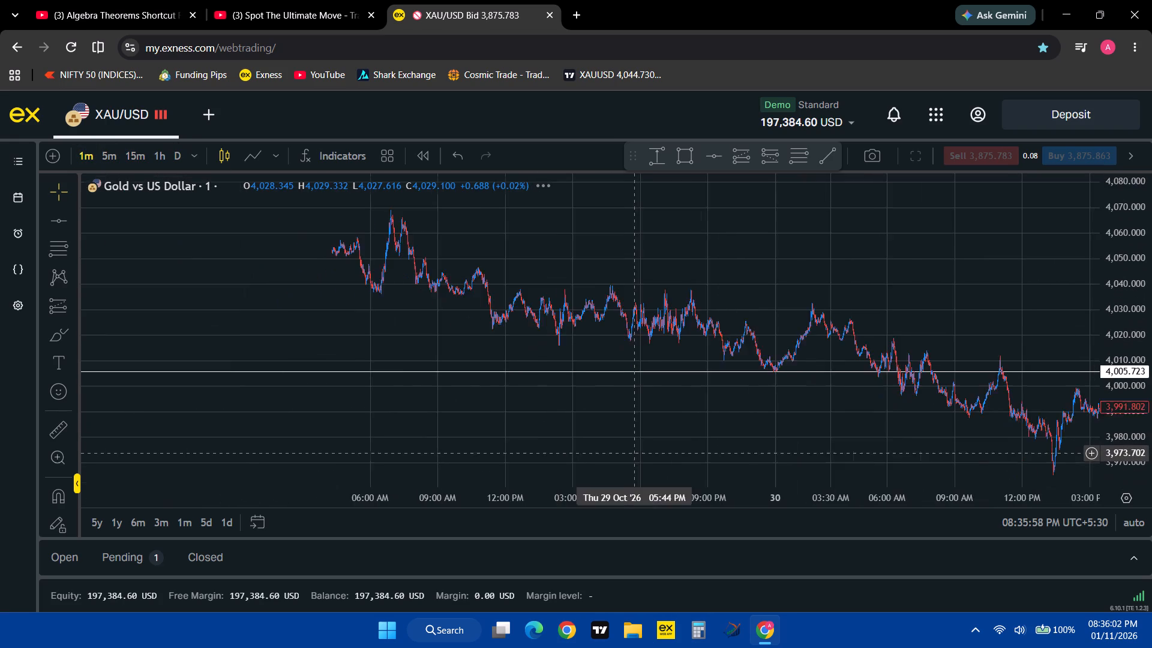
{"action": "left_click_drag", "start_coordinate": [637, 453], "coordinate": [448, 446]}
{"action": "left_click_drag", "start_coordinate": [724, 503], "coordinate": [703, 500]}
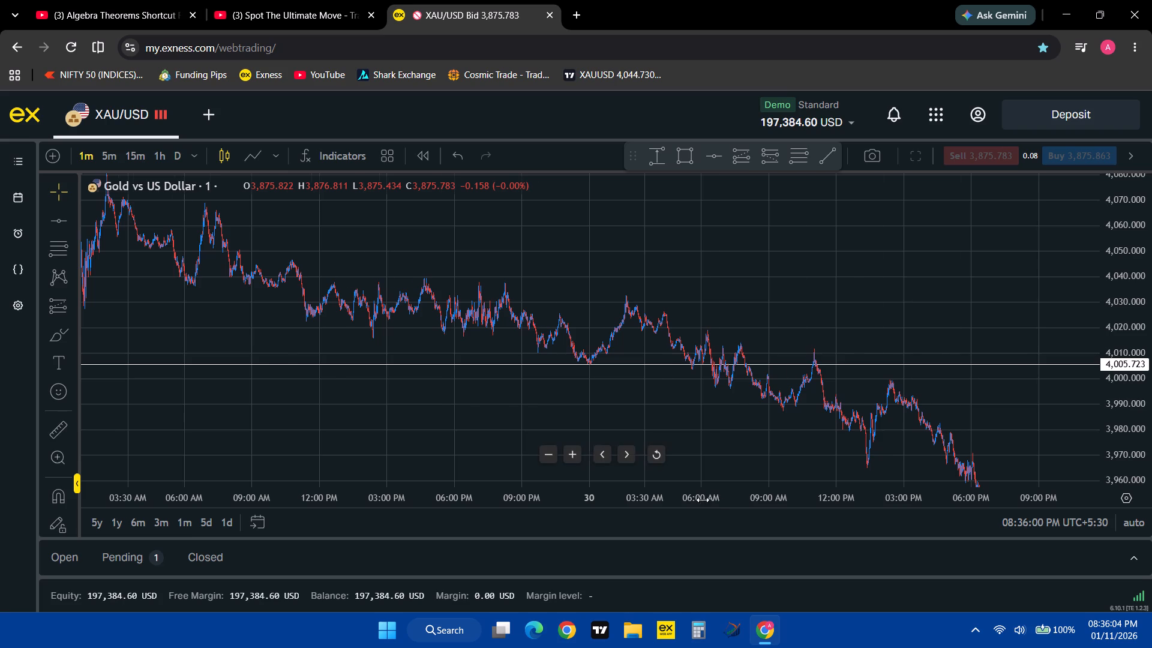
{"action": "left_click_drag", "start_coordinate": [703, 500], "coordinate": [308, 505]}
{"action": "left_click_drag", "start_coordinate": [234, 418], "coordinate": [779, 397]}
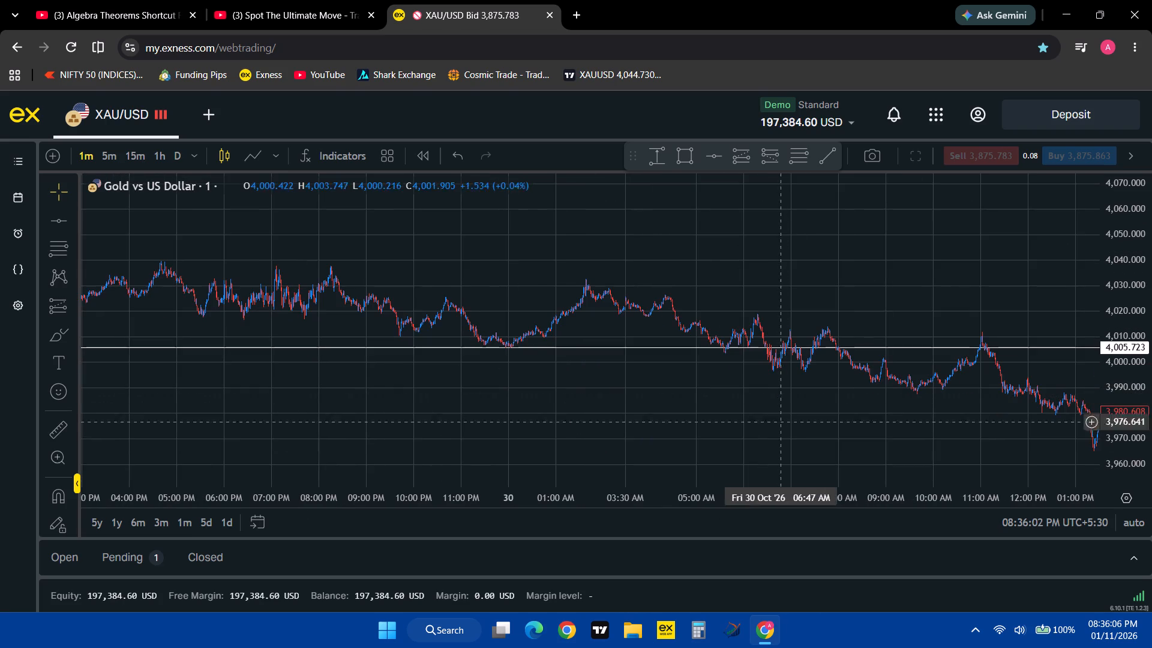
{"action": "left_click_drag", "start_coordinate": [794, 500], "coordinate": [515, 494]}
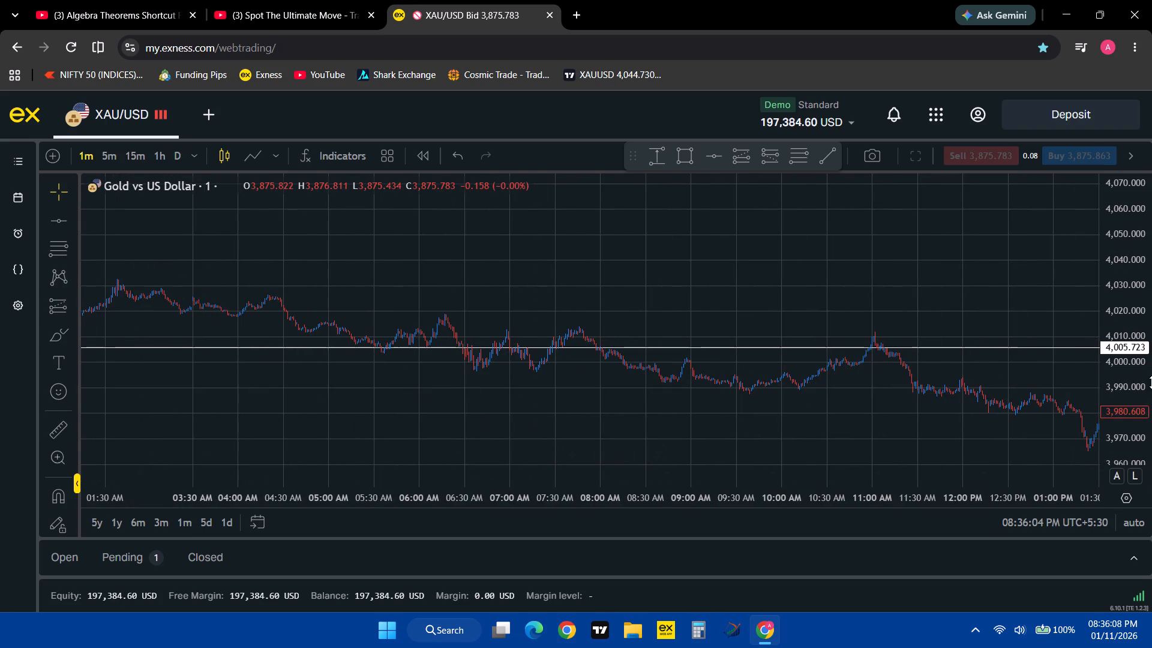
{"action": "left_click_drag", "start_coordinate": [1127, 452], "coordinate": [1151, 281]}
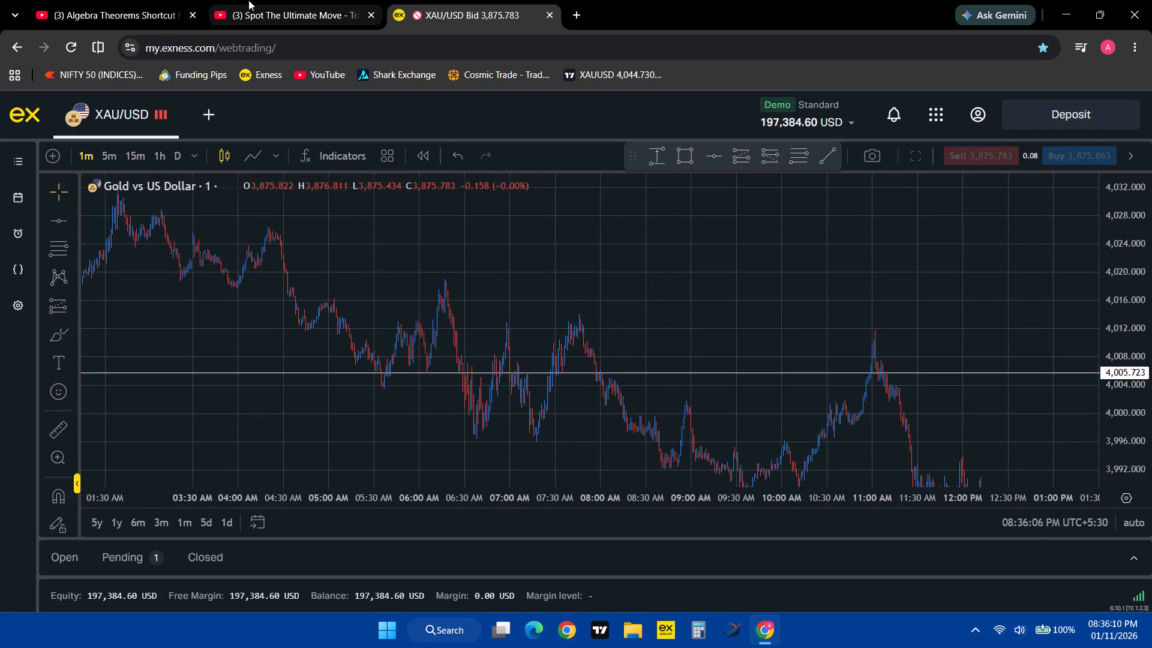
Switch to the Algebra Theorems Shortcut video and show it in full screen.
{"action": "left_click", "coordinate": [154, 0]}
{"action": "key", "text": "f"}
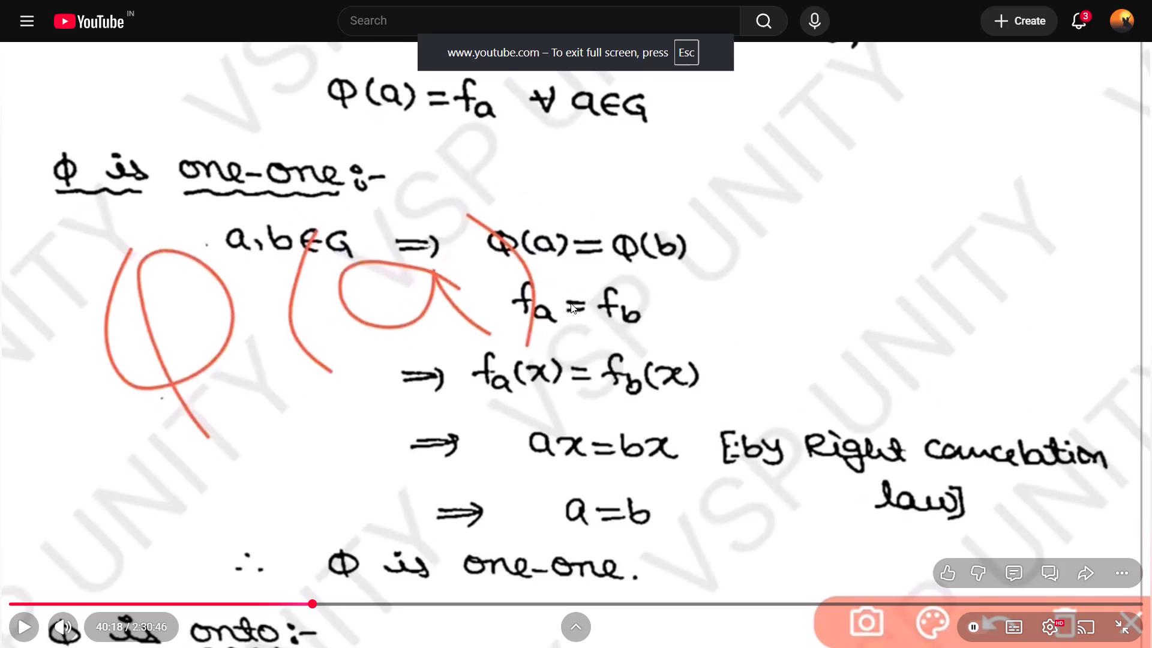
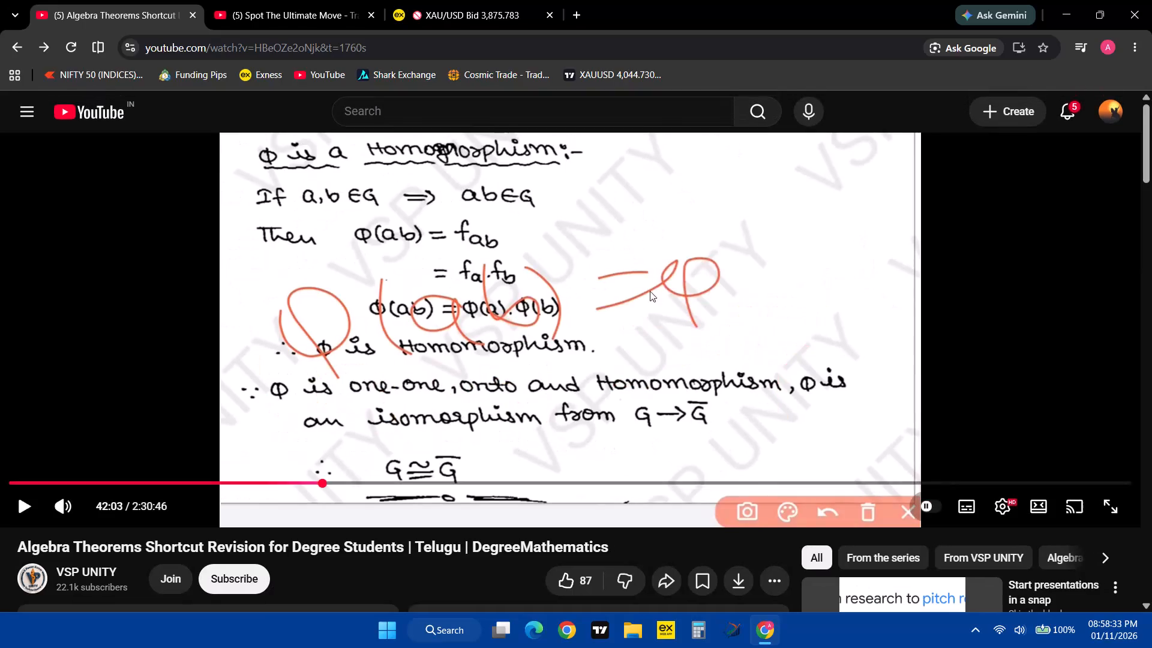
Return to the Trap Trading Masterclass video and resume its playback.
{"action": "left_click", "coordinate": [286, 0]}
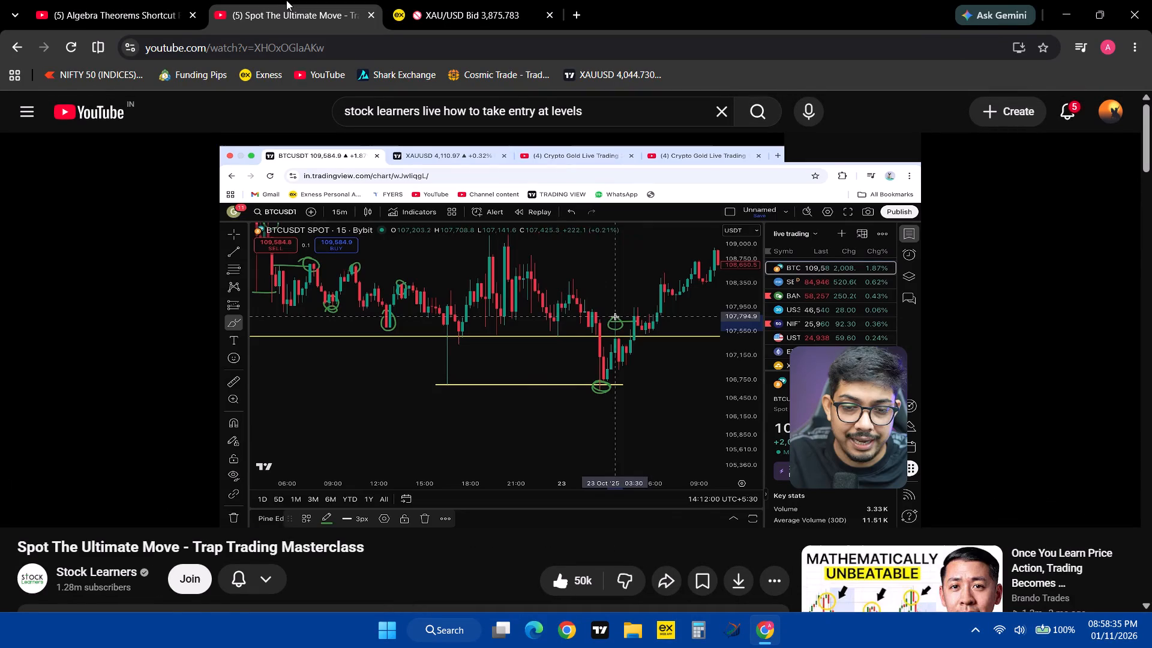
{"action": "left_click", "coordinate": [522, 205]}
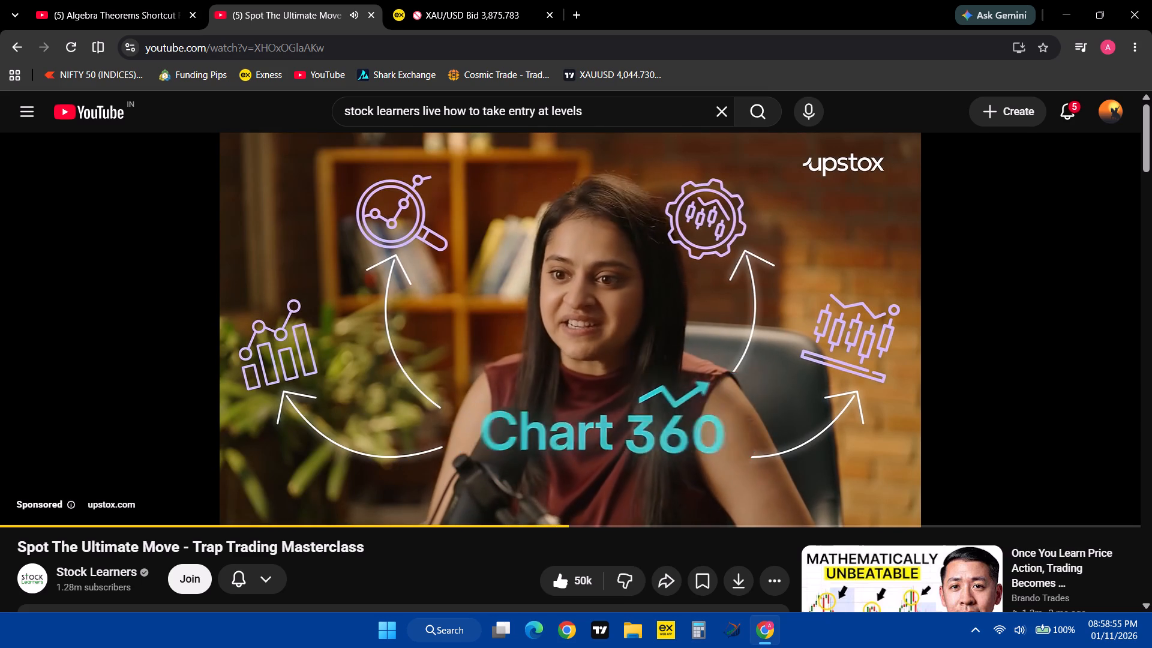
Compare the 1-minute XAU/USD candles around the horizontal line on 30 October with the price-level explanation in the Trap Trading Masterclass video.
{"action": "left_click", "coordinate": [458, 0]}
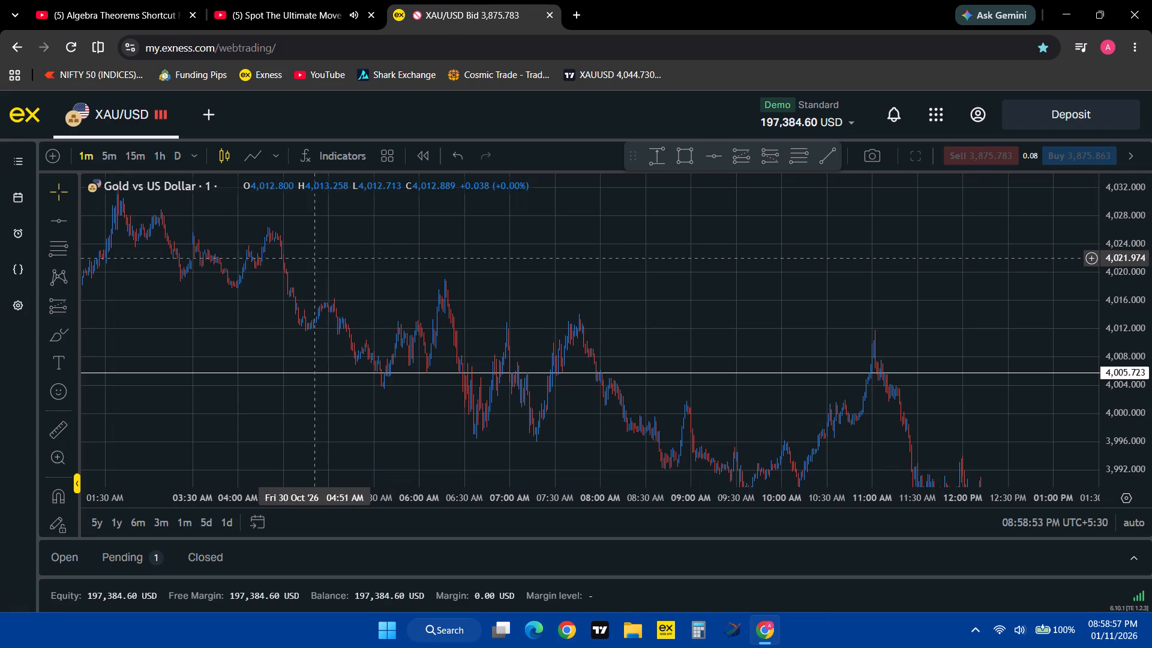
{"action": "left_click_drag", "start_coordinate": [311, 262], "coordinate": [502, 244]}
{"action": "left_click_drag", "start_coordinate": [666, 506], "coordinate": [336, 487]}
{"action": "left_click_drag", "start_coordinate": [260, 390], "coordinate": [563, 351]}
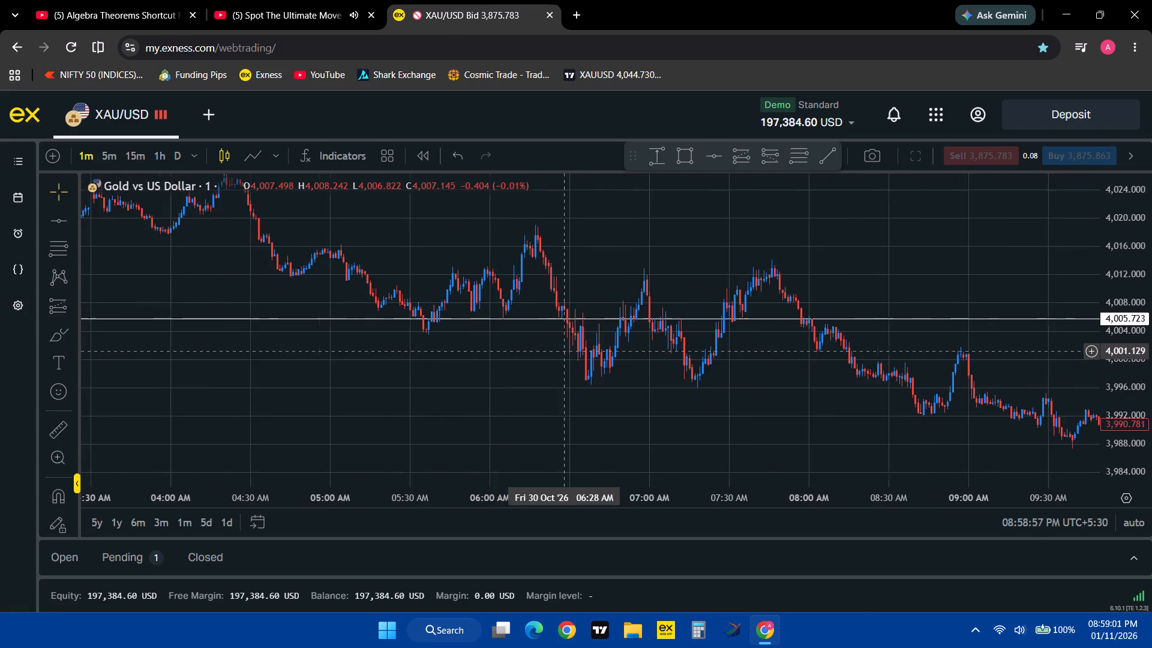
{"action": "left_click_drag", "start_coordinate": [563, 351], "coordinate": [565, 377]}
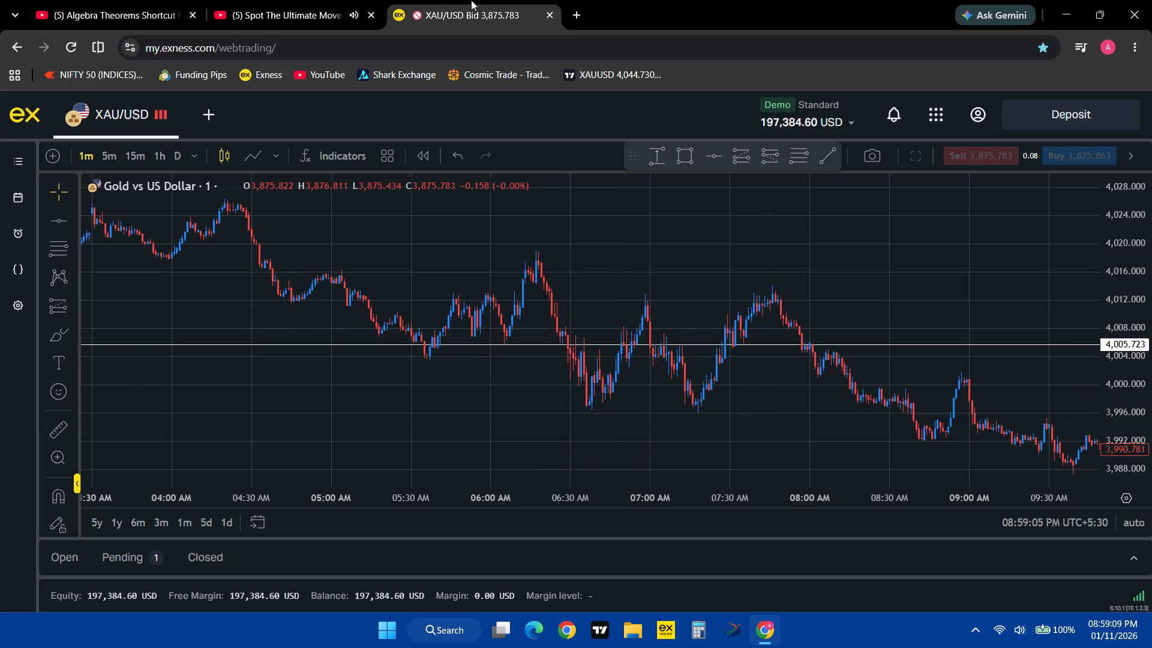
{"action": "left_click", "coordinate": [329, 0]}
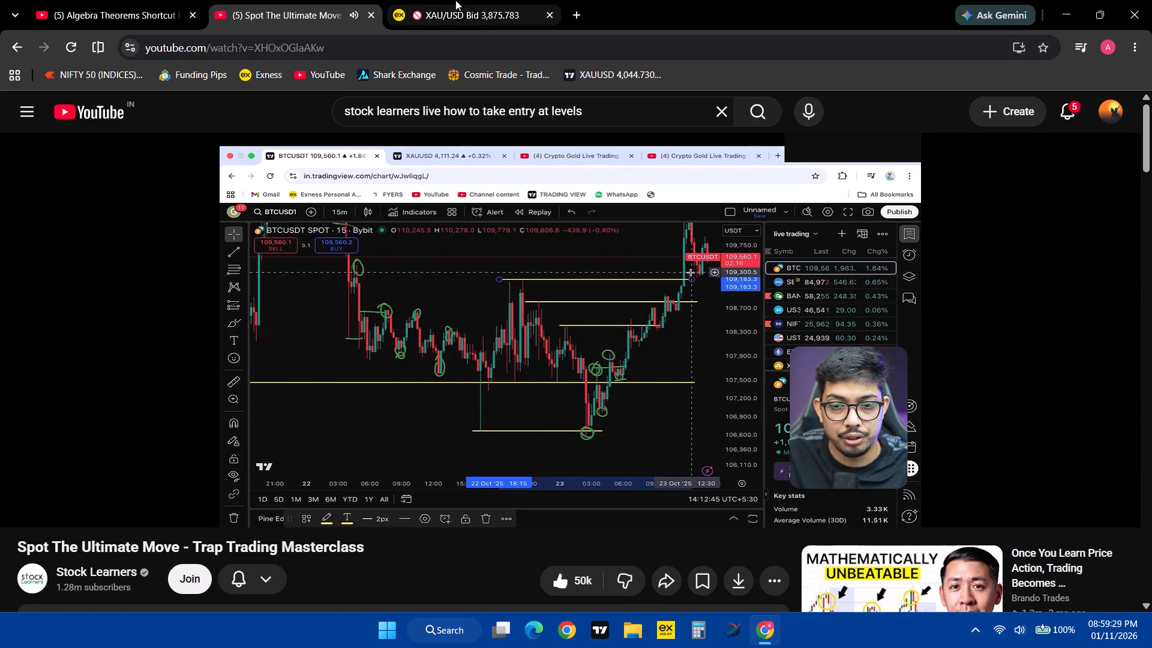
{"action": "left_click", "coordinate": [437, 0]}
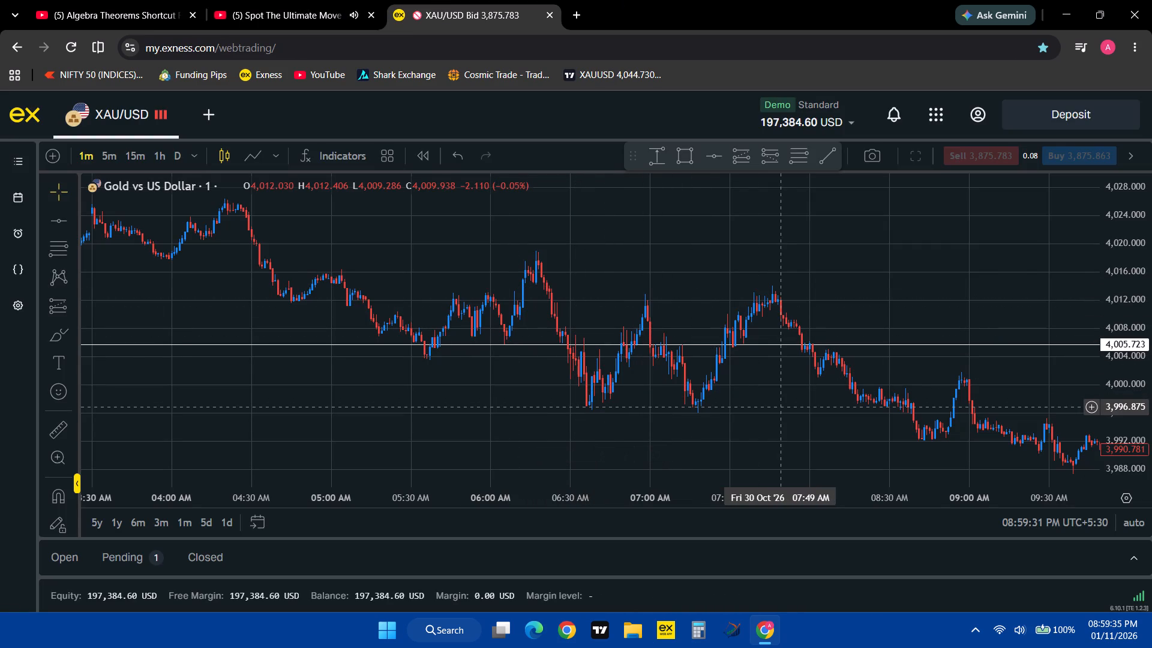
{"action": "left_click_drag", "start_coordinate": [779, 407], "coordinate": [558, 351]}
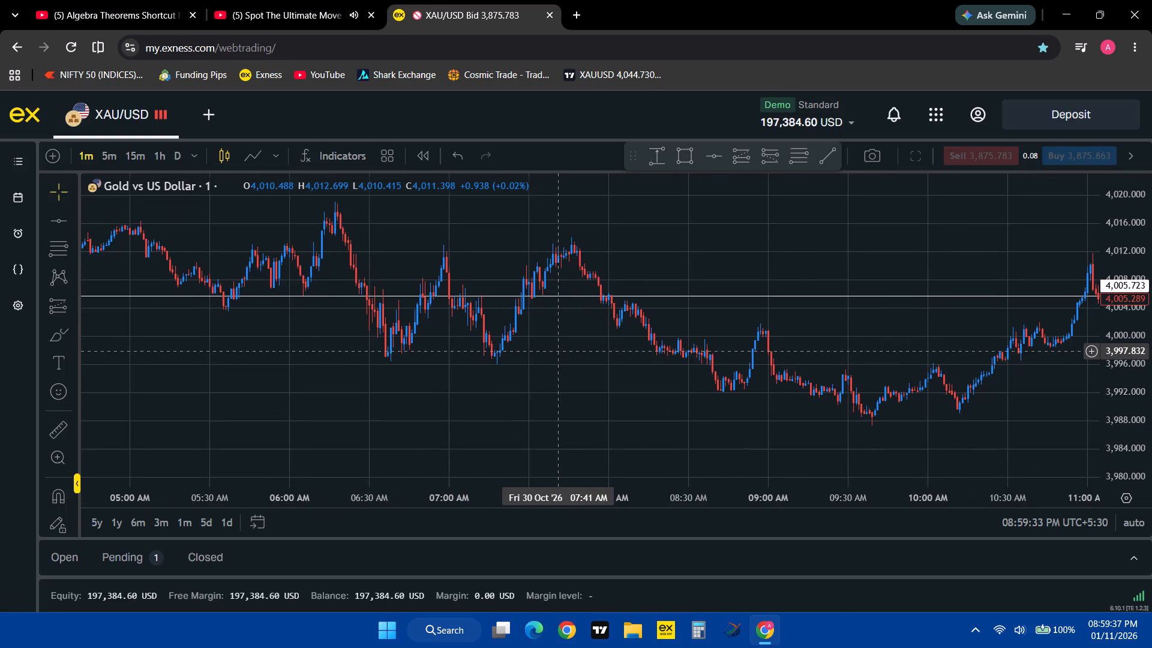
{"action": "left_click_drag", "start_coordinate": [558, 351], "coordinate": [558, 363]}
{"action": "left_click", "coordinate": [347, 0]}
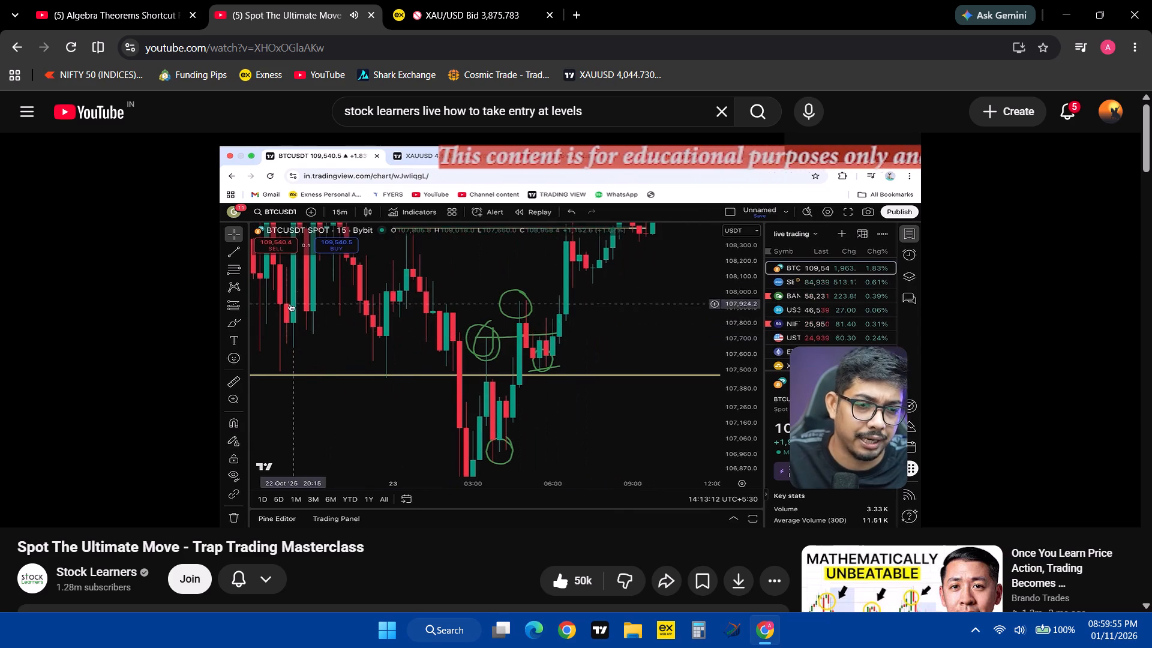
Delete the horizontal line at 4,005.723 from the XAU/USD chart.
{"action": "left_click", "coordinate": [532, 0]}
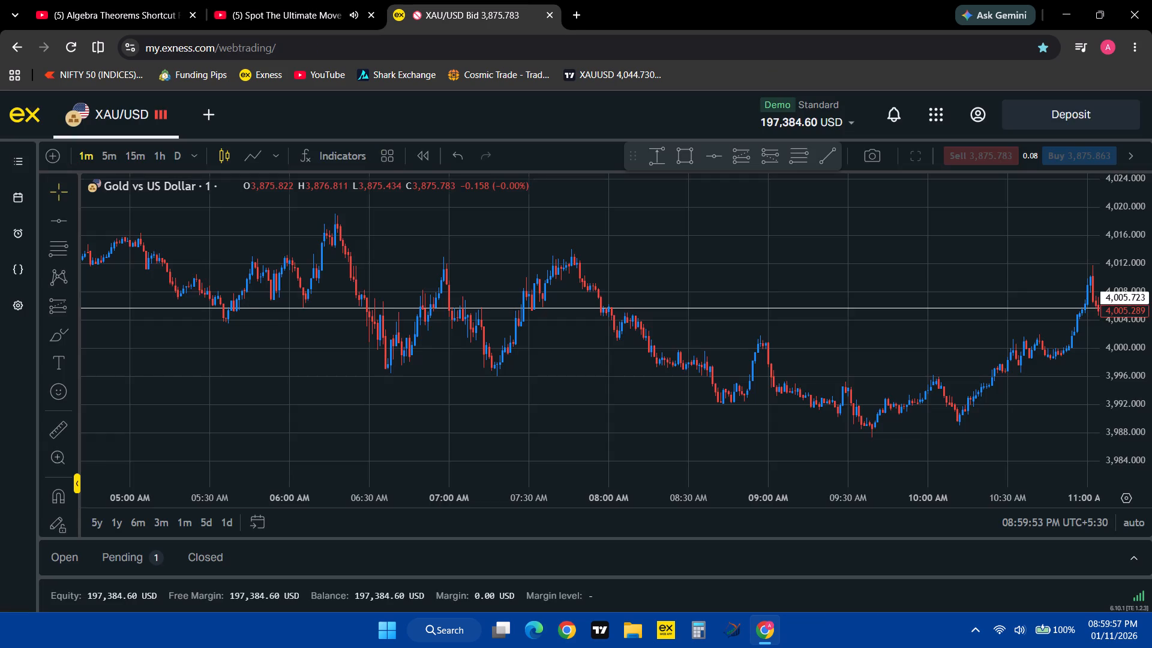
{"action": "left_click", "coordinate": [61, 529]}
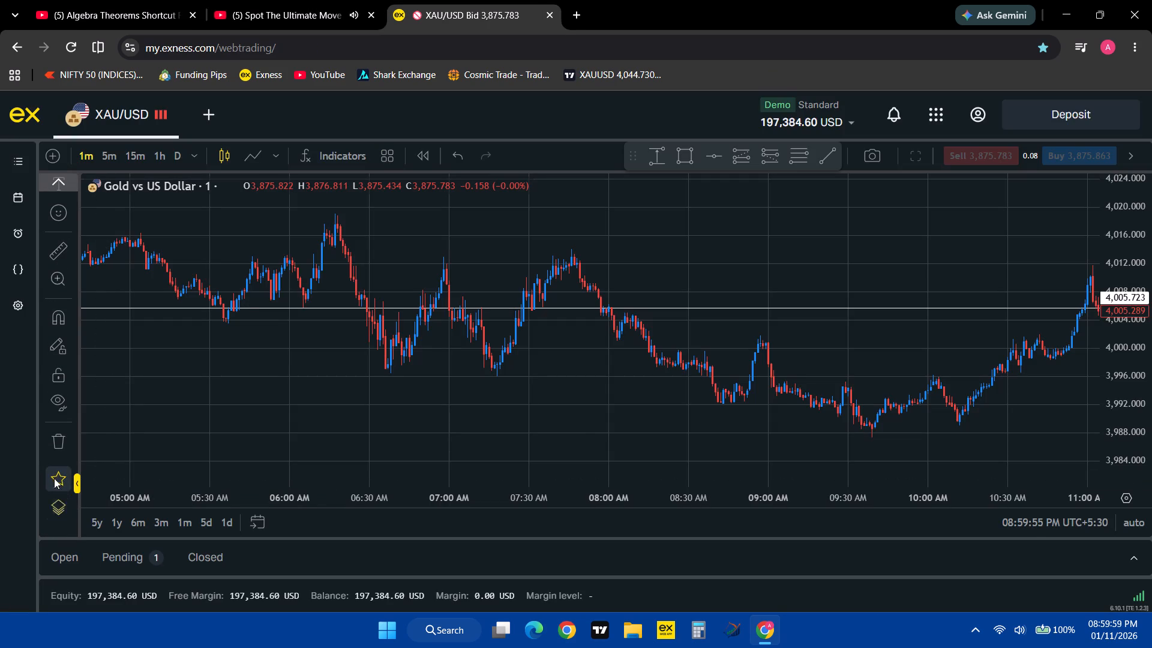
{"action": "left_click", "coordinate": [55, 443]}
Switch the XAU/USD chart to the daily timeframe and compress its time and price scales to fit the price history from 2020 to 2026.
{"action": "left_click", "coordinate": [184, 149]}
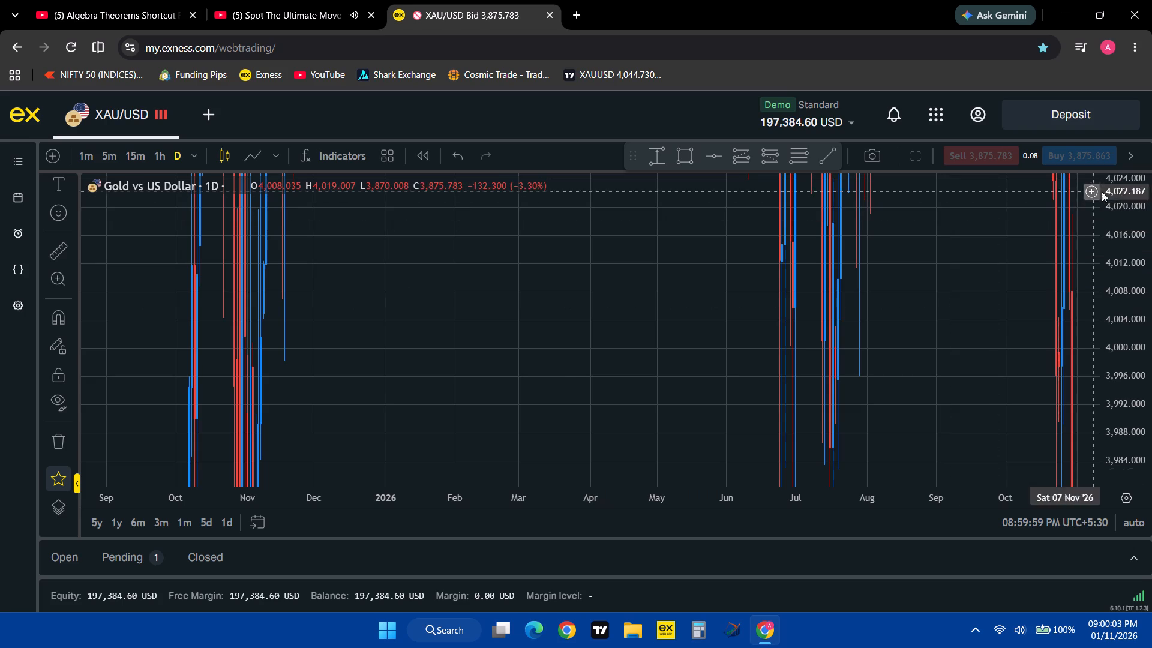
{"action": "left_click_drag", "start_coordinate": [1114, 184], "coordinate": [1048, 647]}
{"action": "left_click_drag", "start_coordinate": [1134, 260], "coordinate": [1087, 500]}
{"action": "left_click_drag", "start_coordinate": [843, 421], "coordinate": [695, 440]}
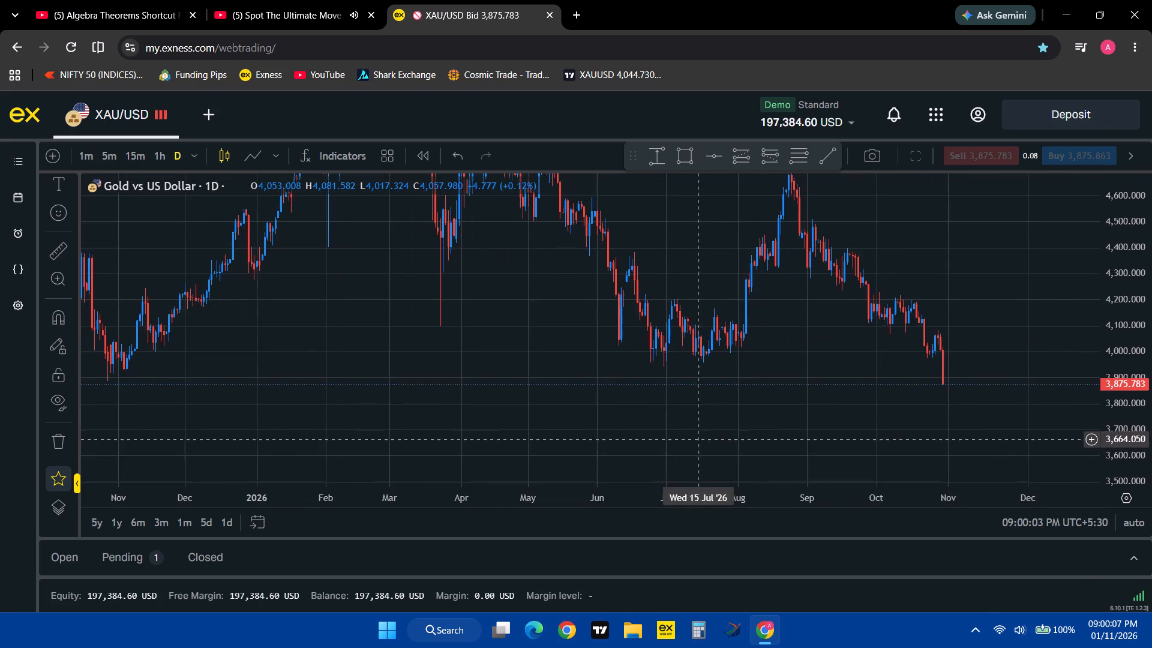
{"action": "left_click_drag", "start_coordinate": [682, 504], "coordinate": [1127, 478]}
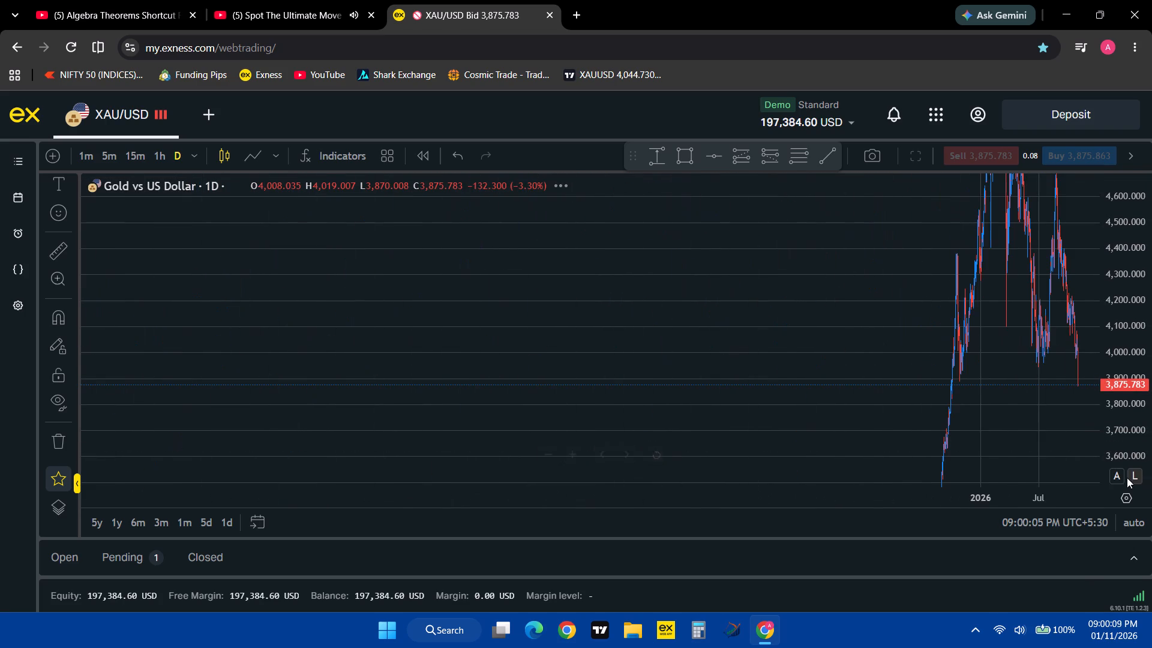
{"action": "left_click_drag", "start_coordinate": [1139, 226], "coordinate": [1103, 497]}
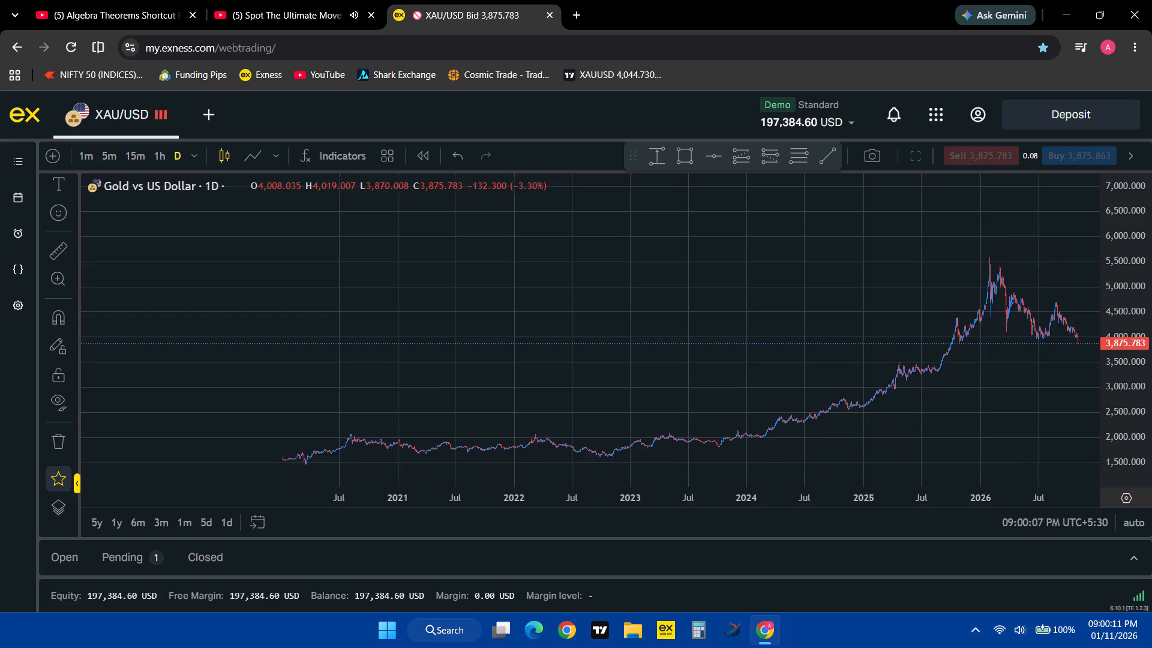
{"action": "left_click_drag", "start_coordinate": [986, 416], "coordinate": [829, 394]}
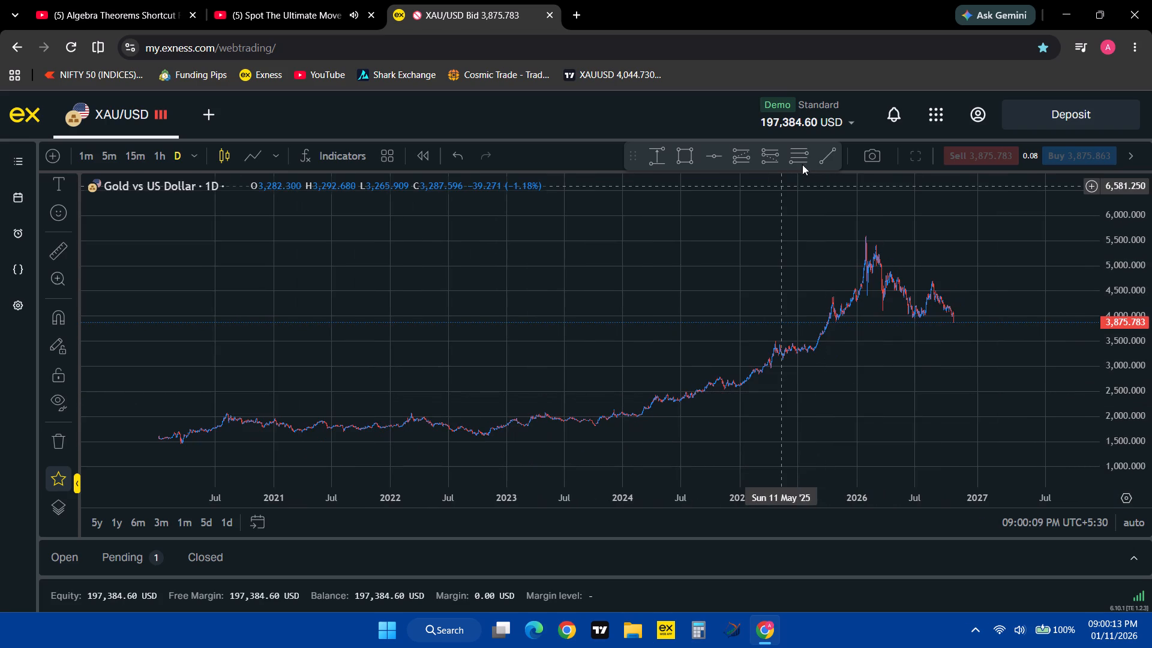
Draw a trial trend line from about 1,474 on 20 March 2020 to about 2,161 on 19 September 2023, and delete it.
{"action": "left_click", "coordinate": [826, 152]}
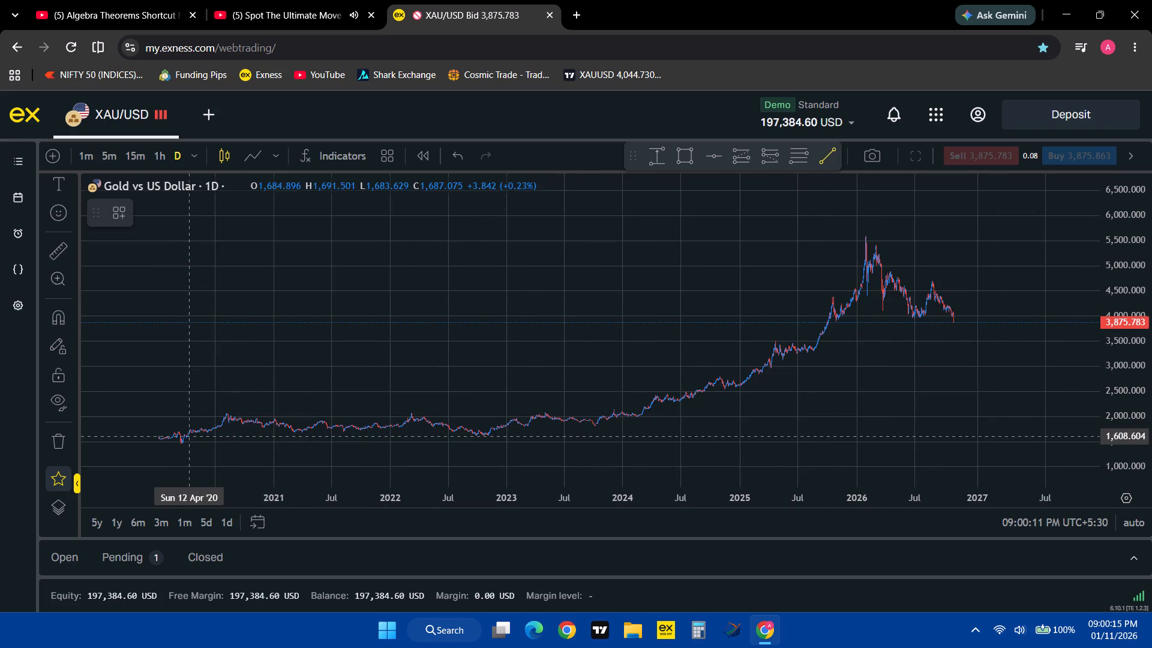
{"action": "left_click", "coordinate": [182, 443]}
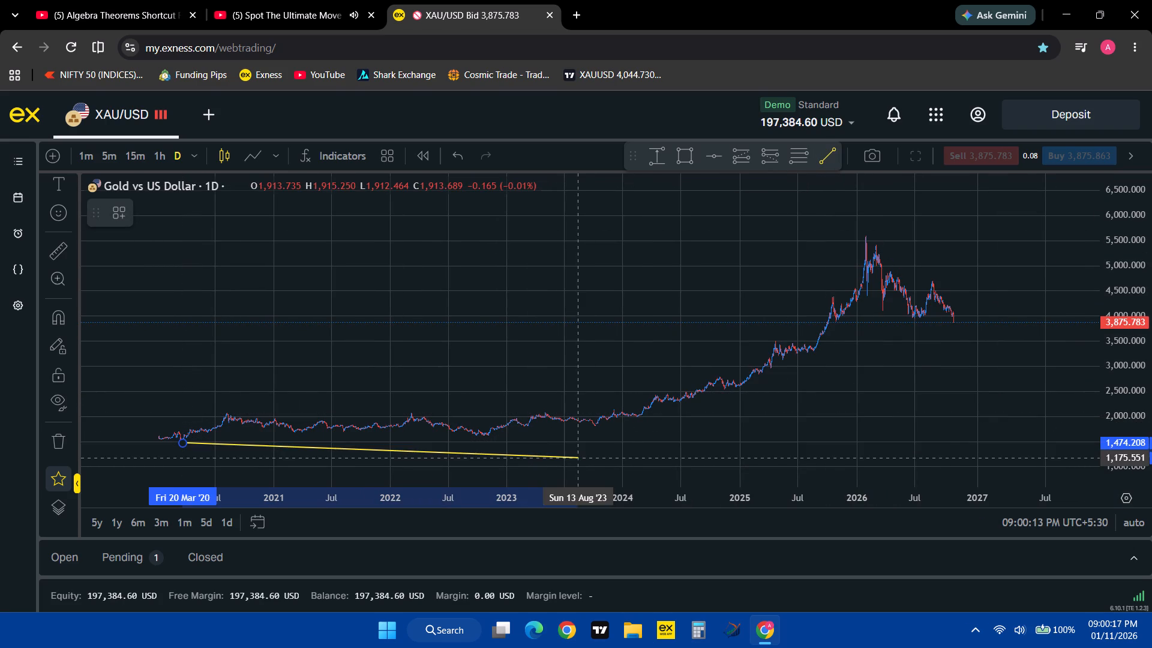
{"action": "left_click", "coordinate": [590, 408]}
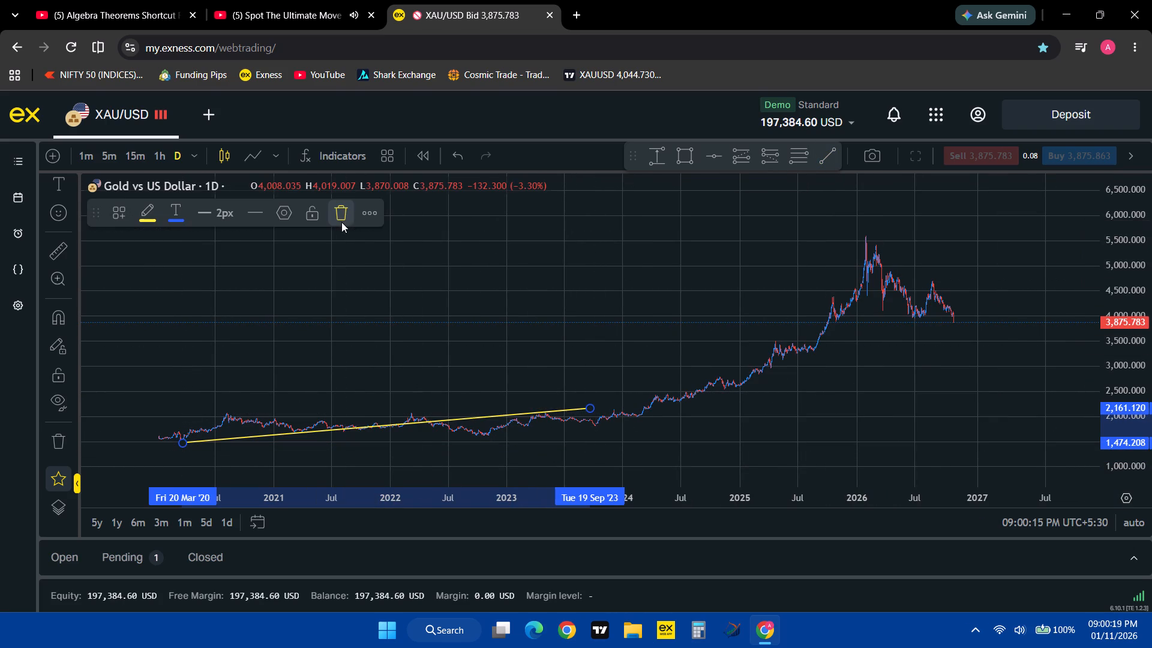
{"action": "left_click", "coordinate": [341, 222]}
Switch back to the Trap Trading Masterclass video to continue watching.
{"action": "left_click", "coordinate": [292, 0]}
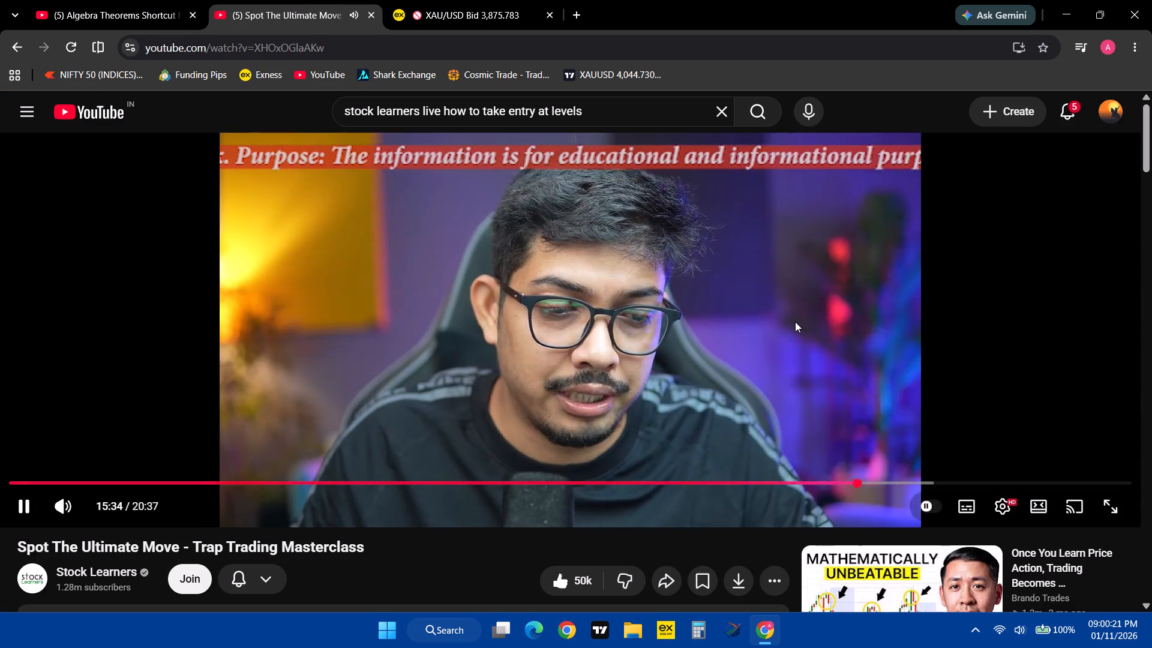
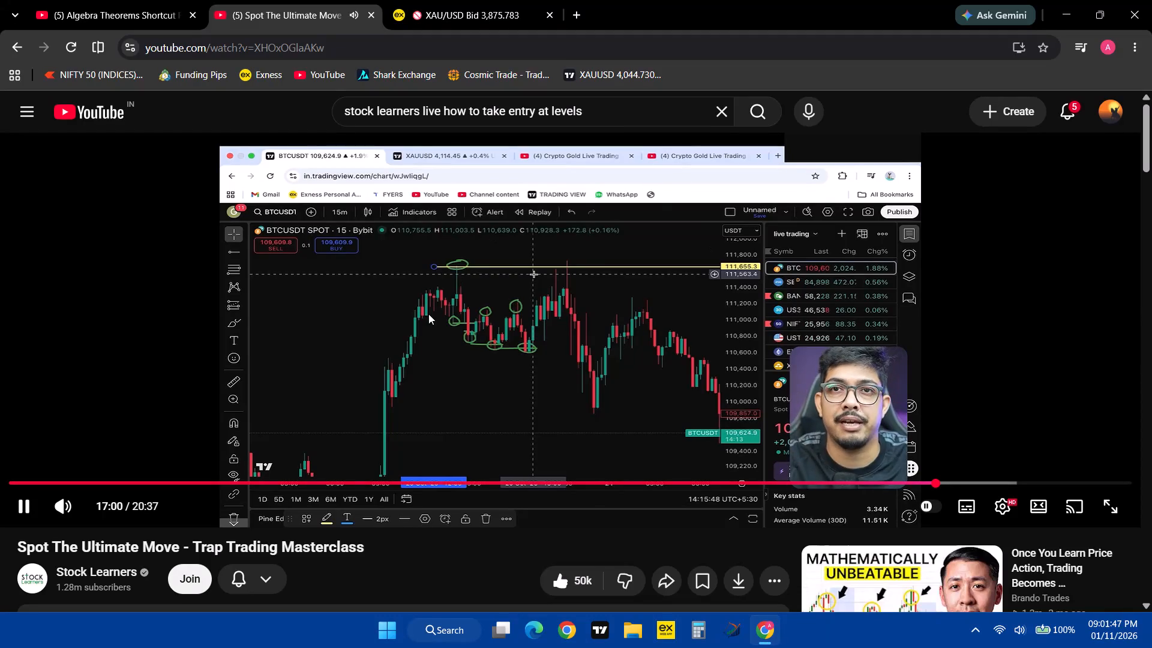
Pause the Trap Trading Masterclass video and switch back to the Exness XAU/USD chart.
{"action": "left_click", "coordinate": [428, 314]}
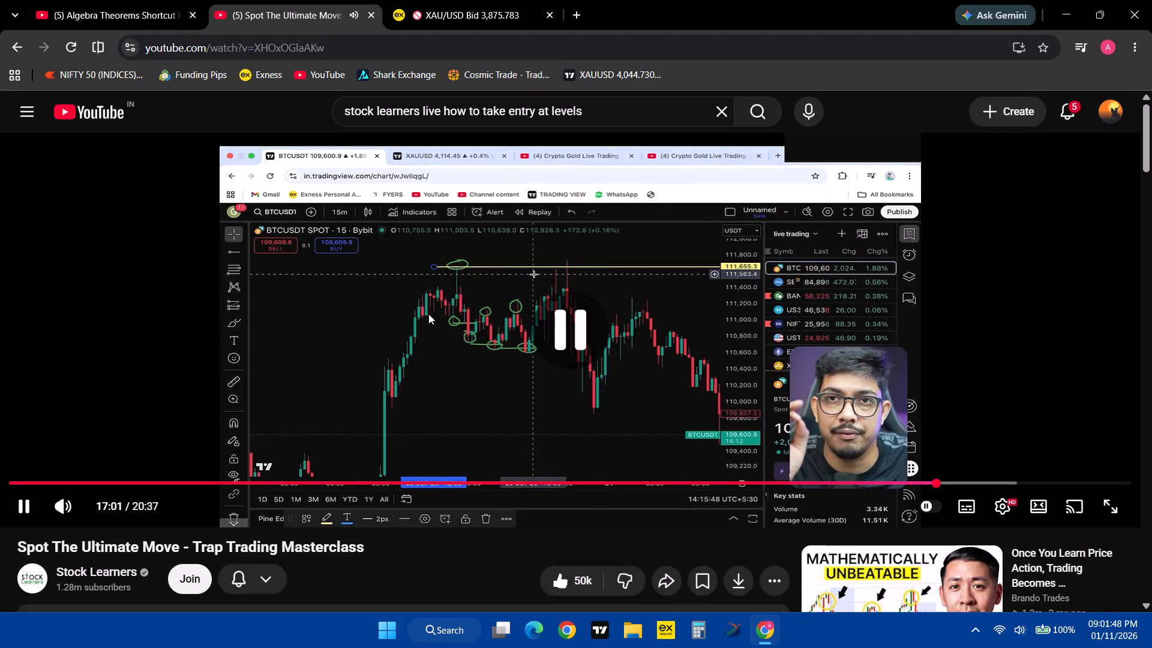
{"action": "left_click", "coordinate": [490, 0]}
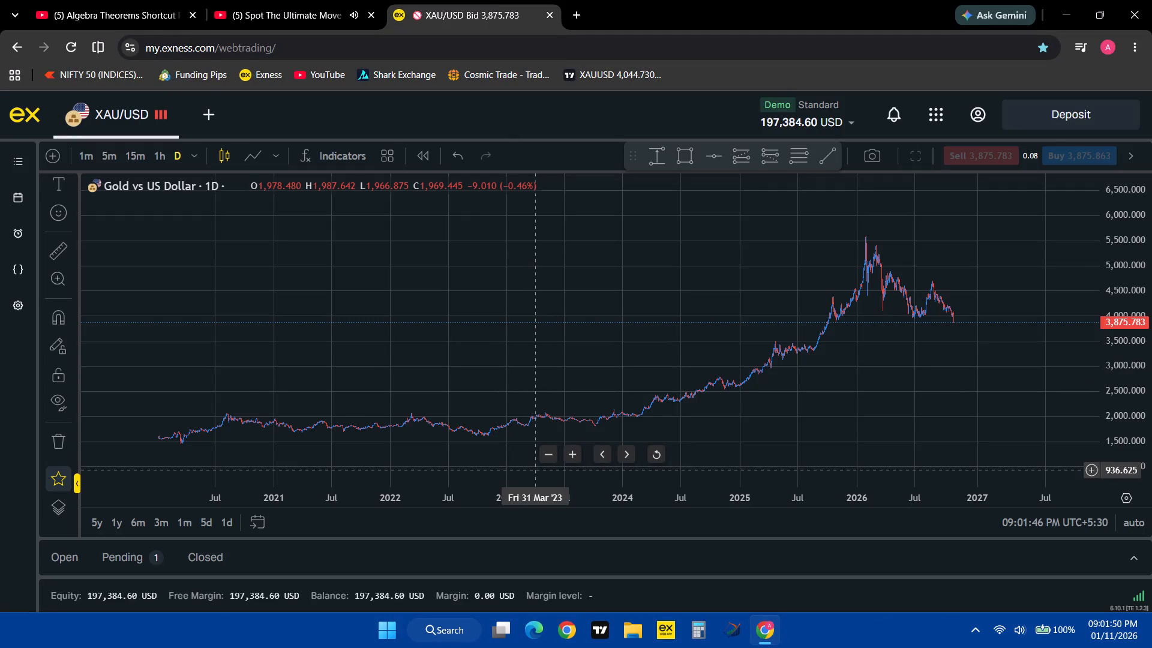
Draw a ray from about 1,489 on 16 March 2020 through about 1,609 on 19 October 2022 and colour it green.
{"action": "left_click", "coordinate": [54, 185]}
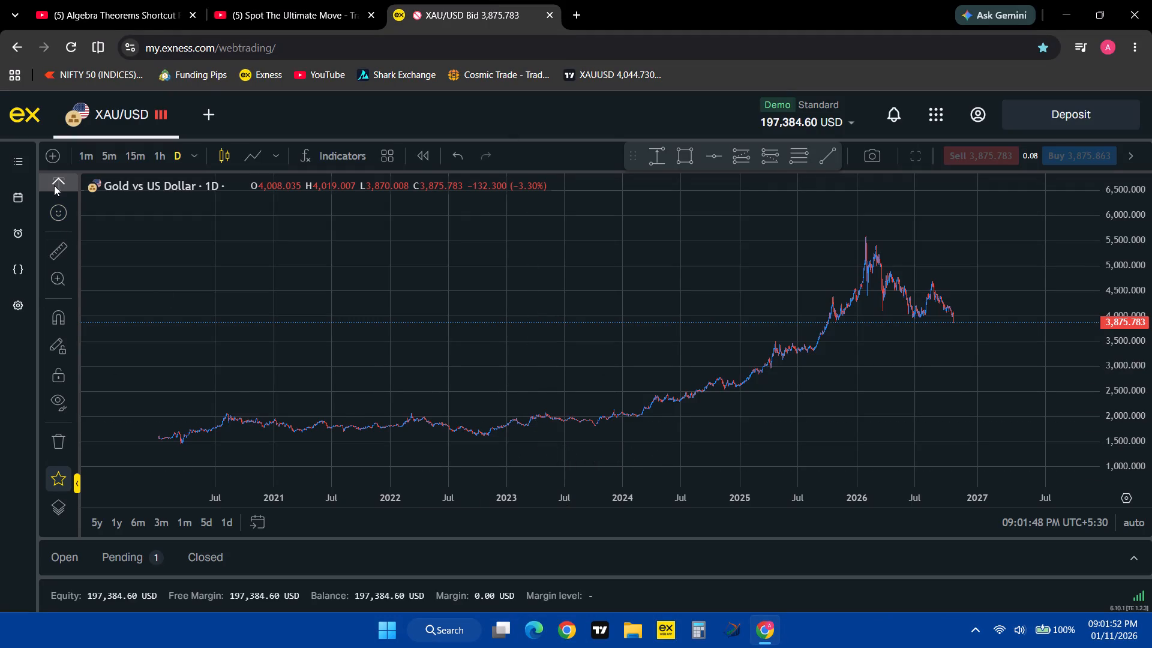
{"action": "left_click", "coordinate": [74, 221]}
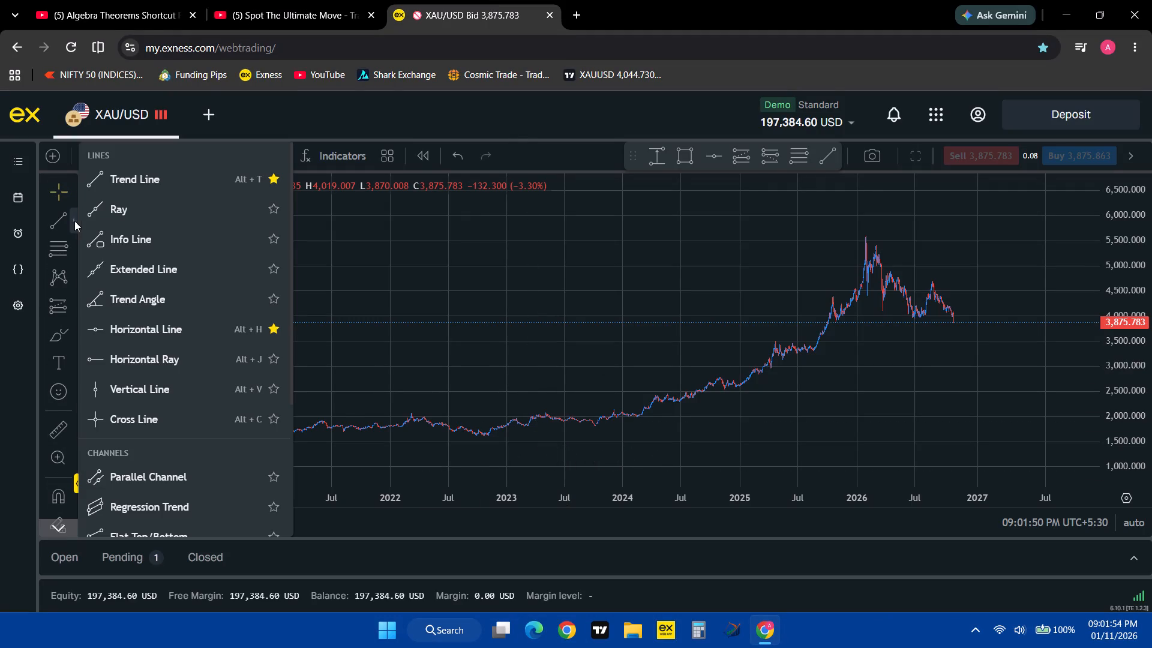
{"action": "left_click", "coordinate": [143, 203]}
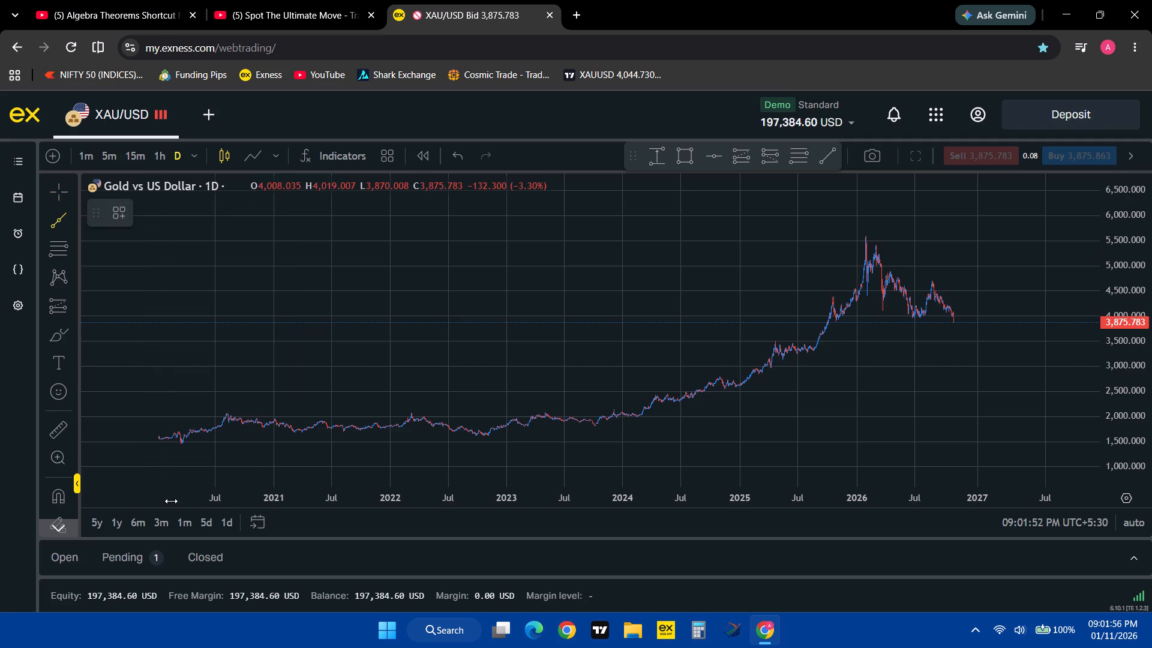
{"action": "left_click", "coordinate": [181, 442]}
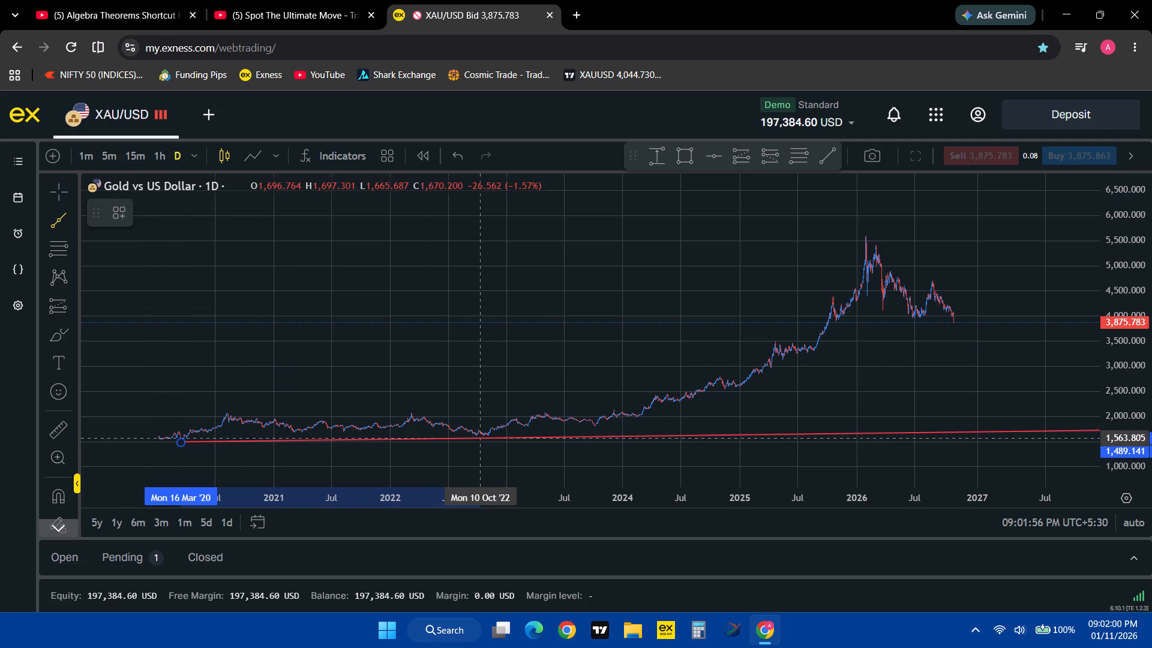
{"action": "left_click", "coordinate": [483, 436]}
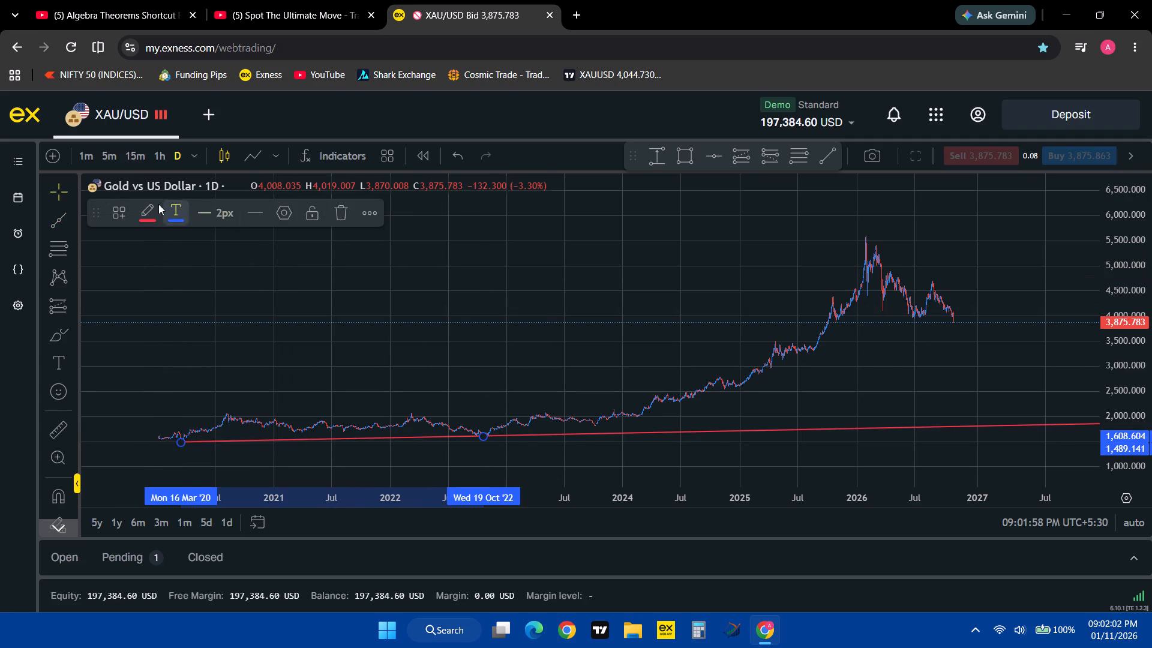
{"action": "left_click", "coordinate": [148, 206]}
{"action": "left_click", "coordinate": [196, 263]}
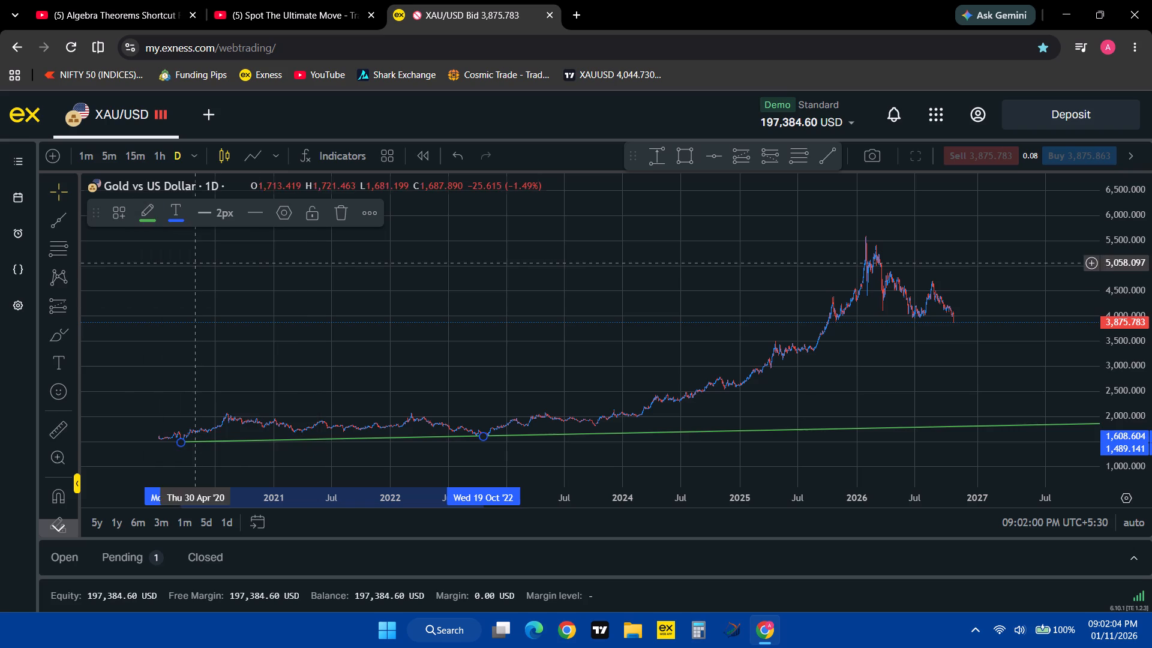
{"action": "left_click", "coordinate": [340, 317]}
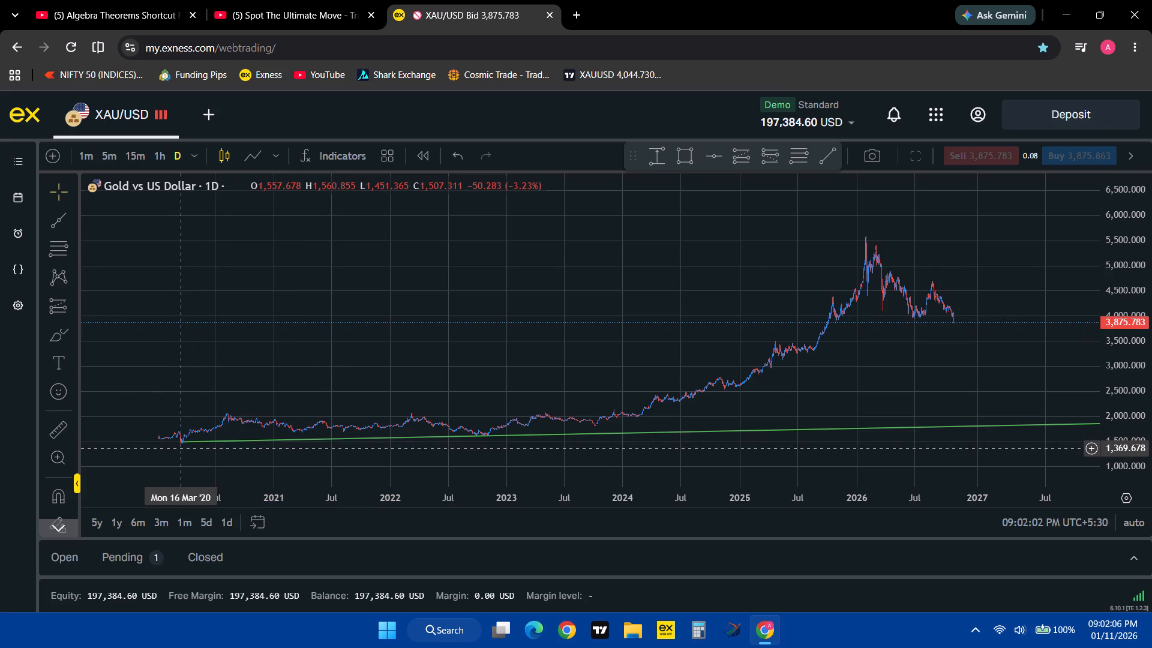
Move the green ray's starting point to about 1,459 on 18 March 2020.
{"action": "left_click", "coordinate": [181, 444]}
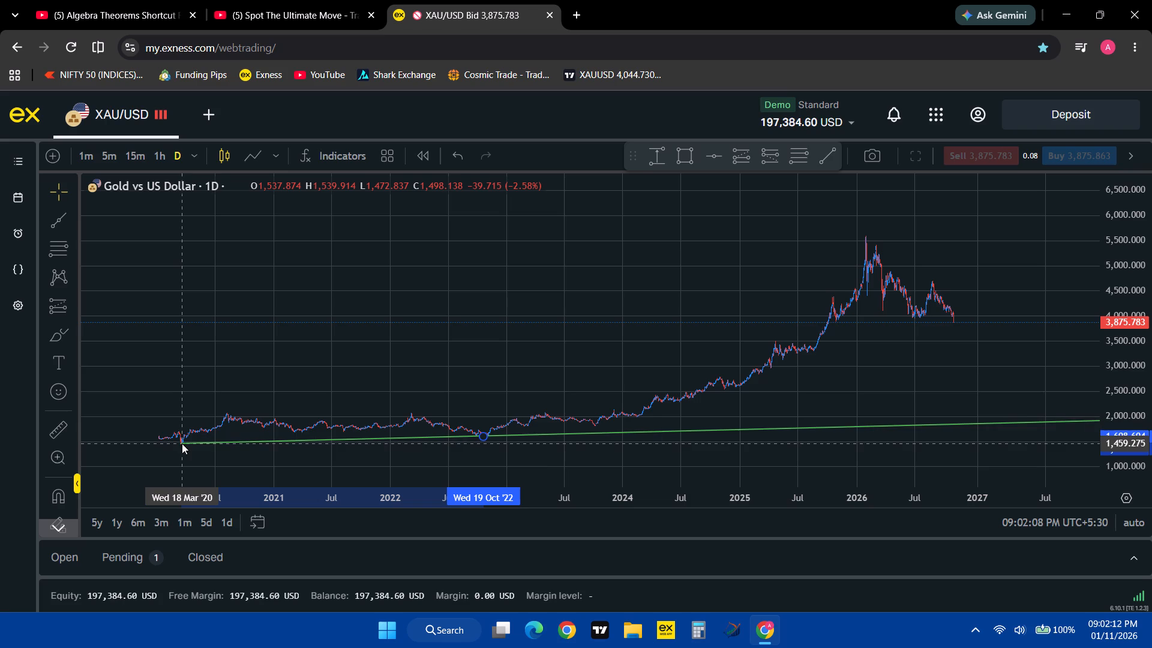
{"action": "left_click", "coordinate": [120, 284]}
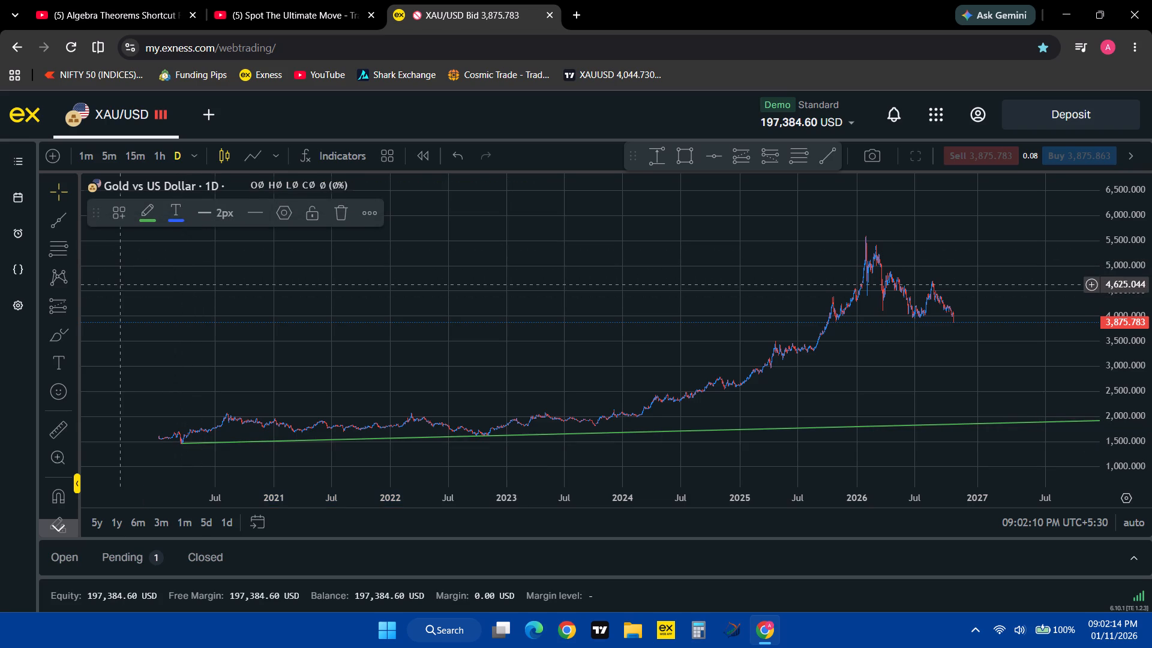
Draw a second green ray along the lows from about 1,624 on 26 October 2022 through about 1,818 on 8 October 2023.
{"action": "left_click", "coordinate": [59, 223]}
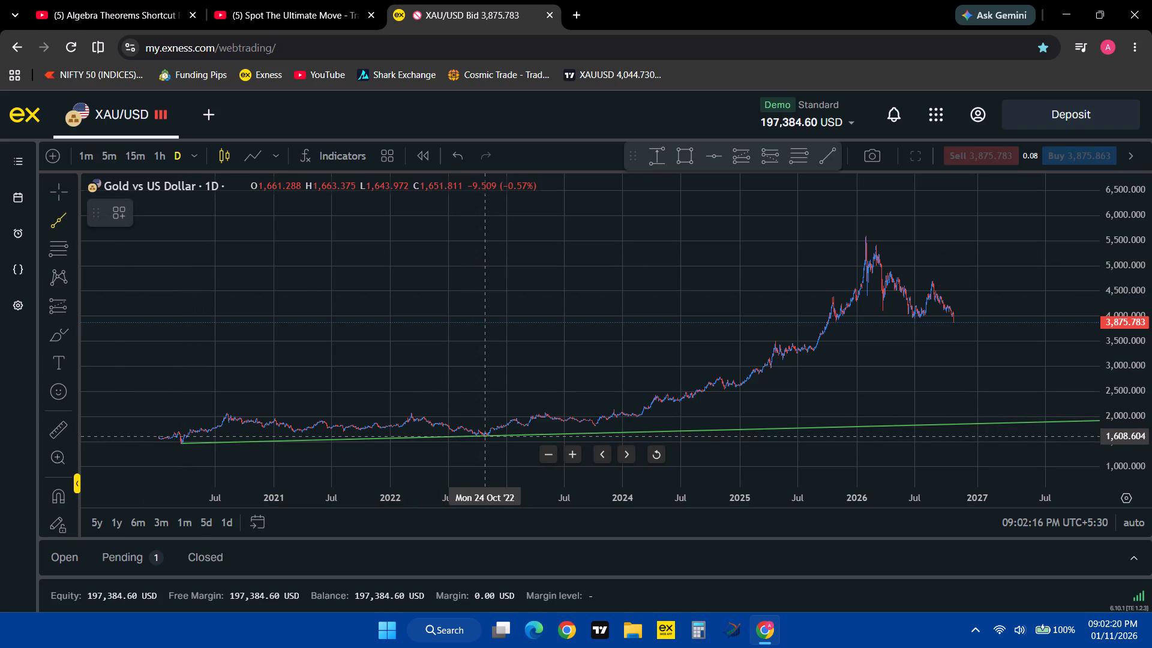
{"action": "left_click", "coordinate": [485, 436]}
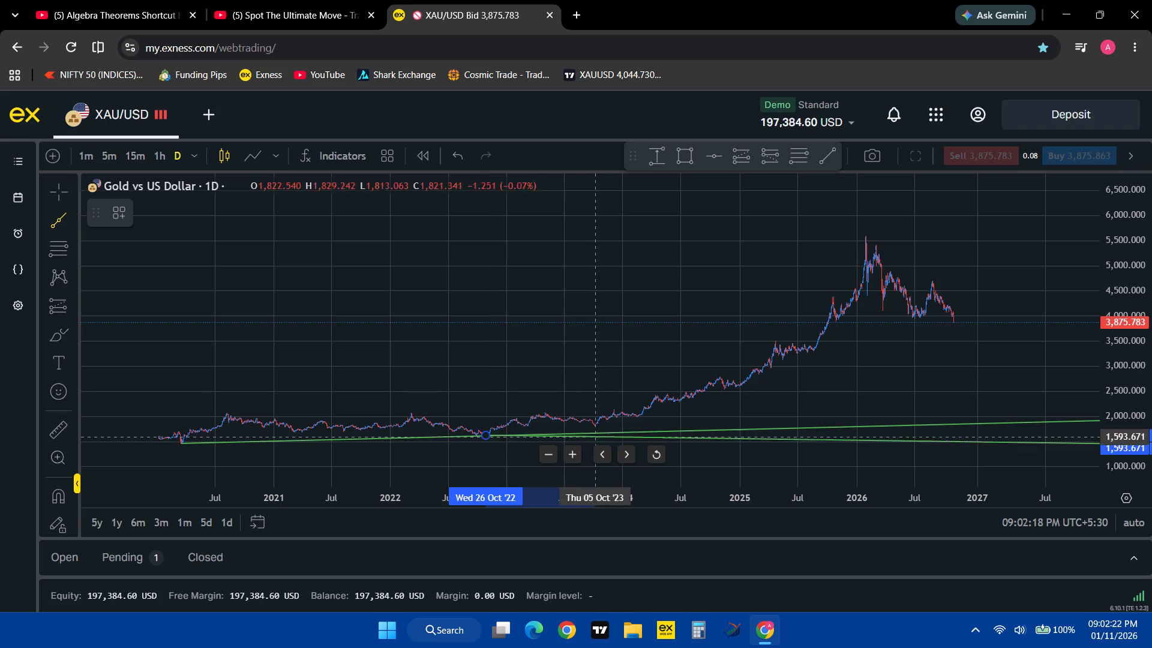
{"action": "left_click", "coordinate": [596, 425]}
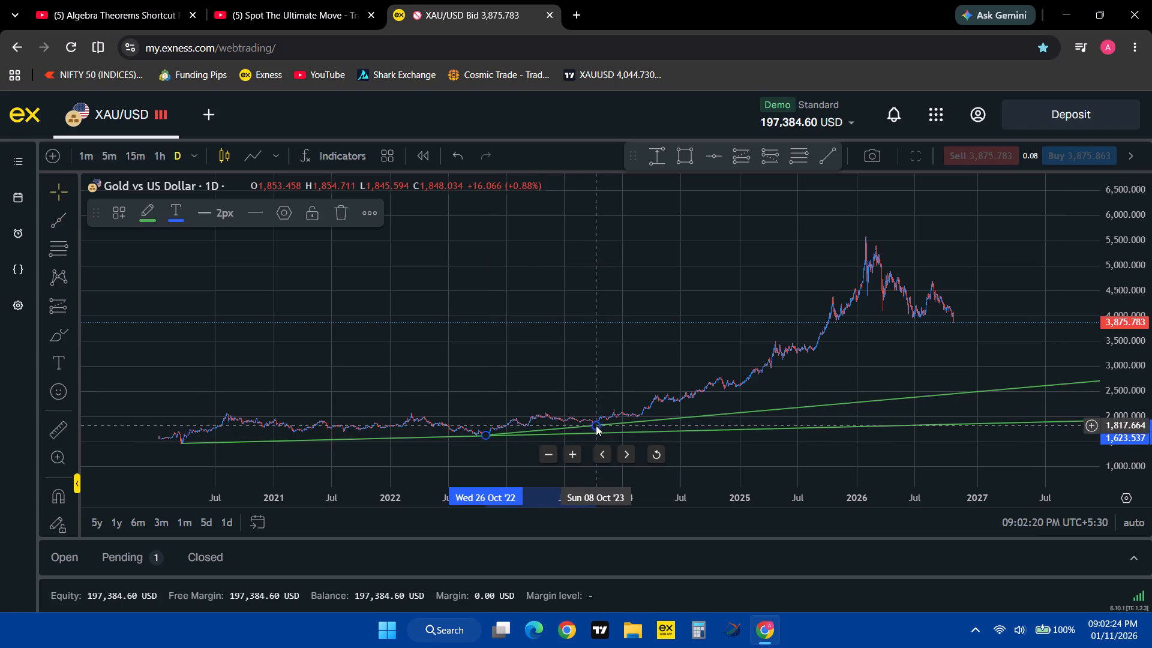
{"action": "left_click", "coordinate": [515, 368]}
Draw a third green ray along the lows from about 1,818 on 5 October 2023 through about 1,967 in mid-February 2024.
{"action": "left_click", "coordinate": [65, 218]}
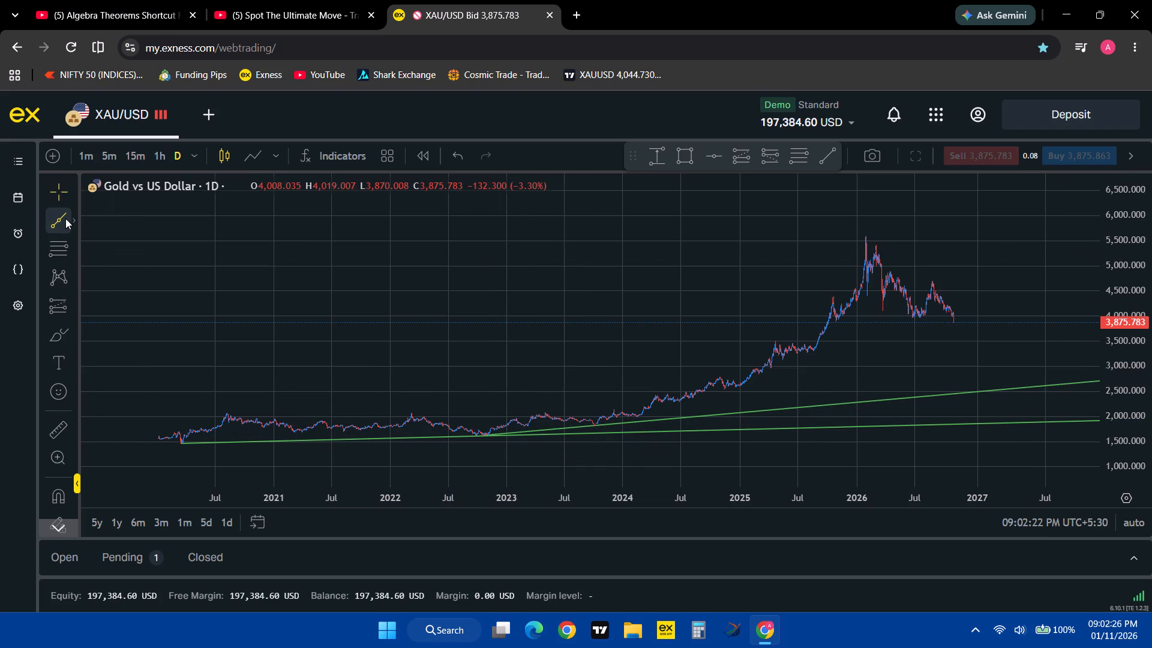
{"action": "left_click", "coordinate": [595, 425]}
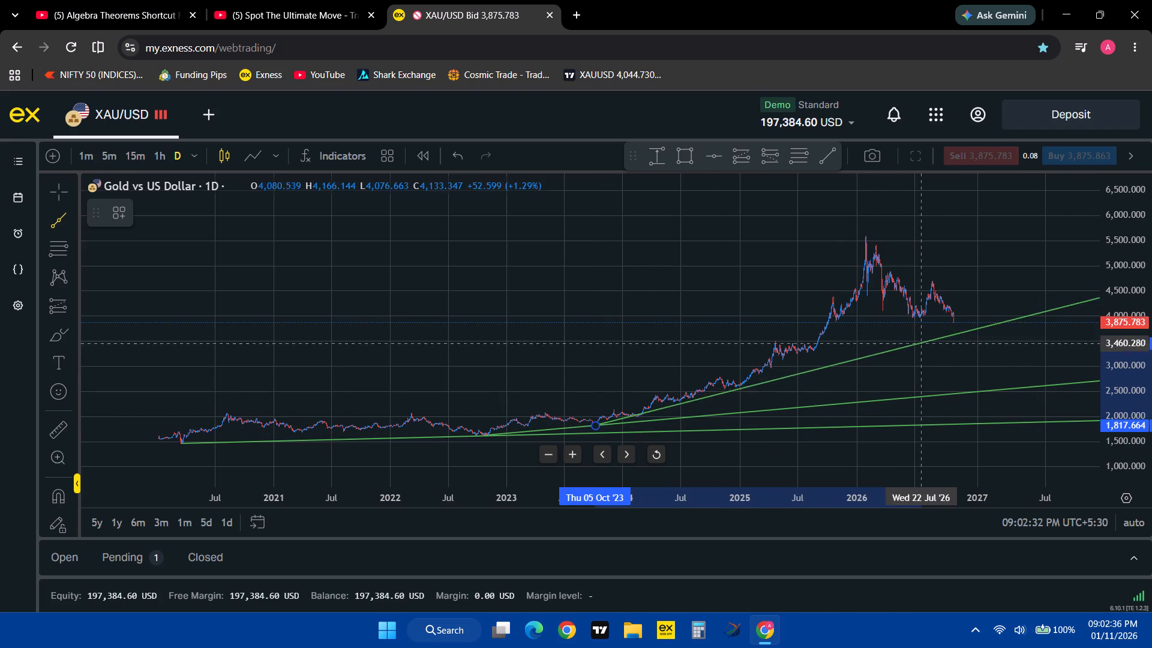
{"action": "left_click", "coordinate": [637, 418]}
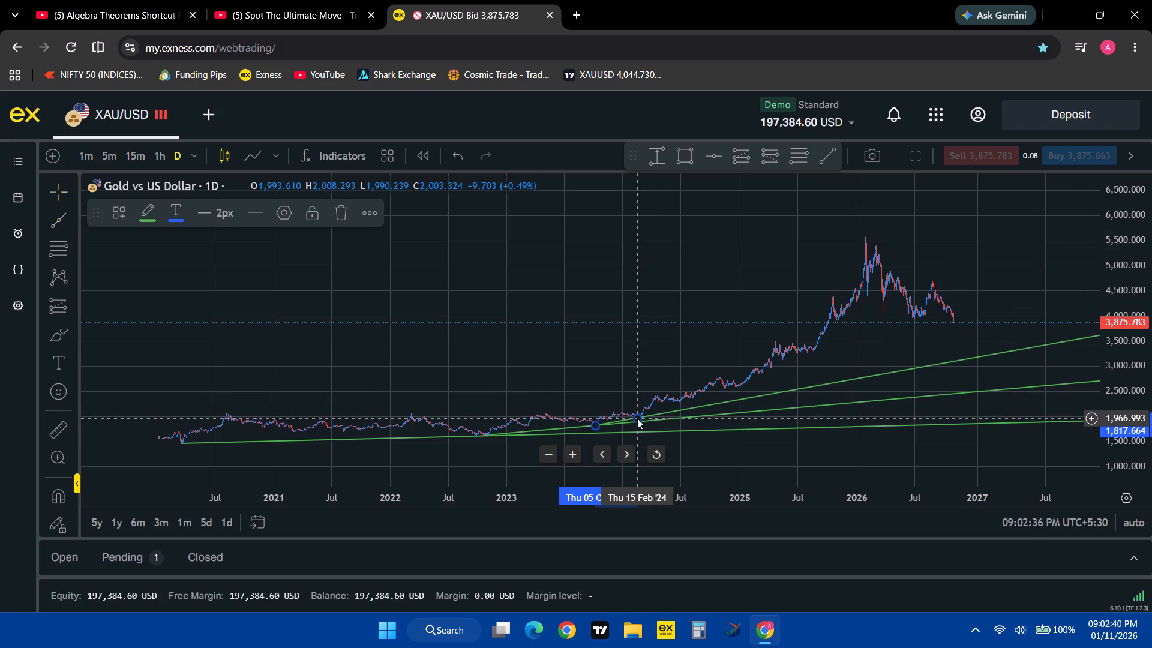
{"action": "left_click", "coordinate": [489, 349]}
Draw a fourth green ray along the lows from about 1,982 on 18 February 2024 through about 3,849 on 28 October 2026.
{"action": "left_click", "coordinate": [70, 229]}
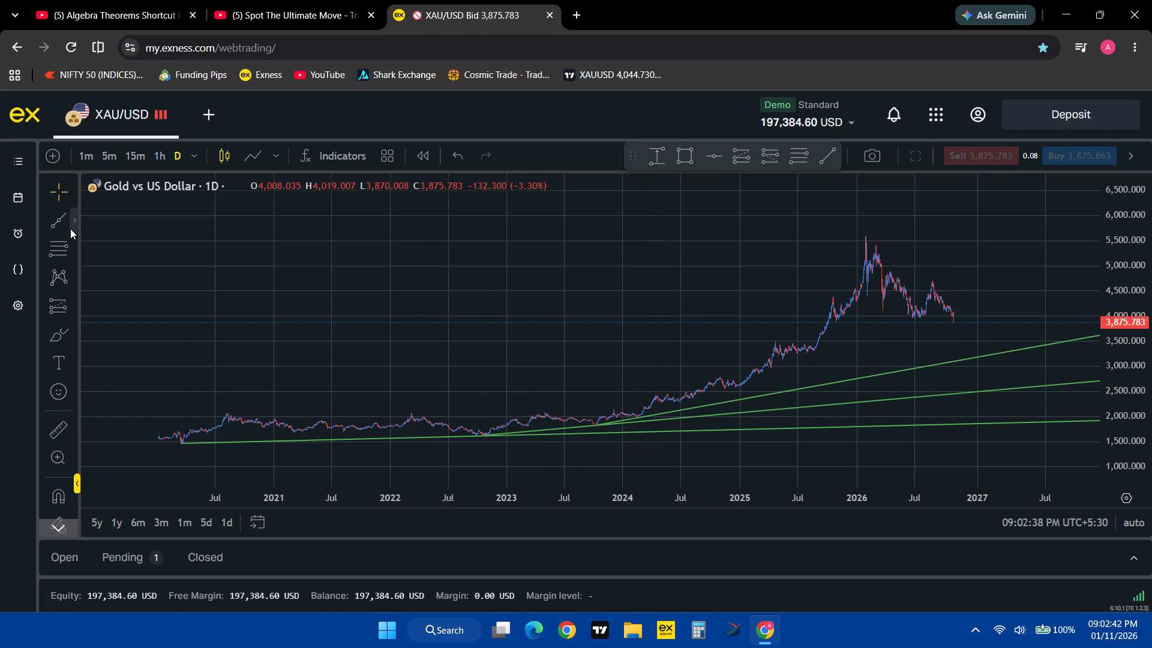
{"action": "left_click", "coordinate": [62, 223]}
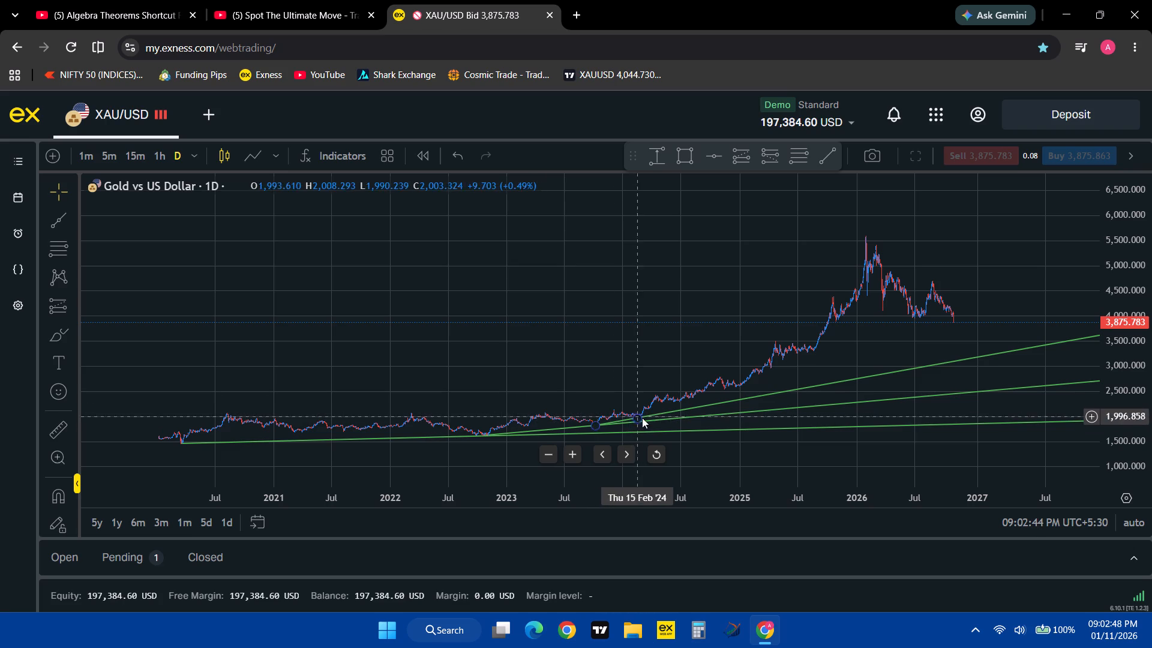
{"action": "left_click", "coordinate": [59, 211]}
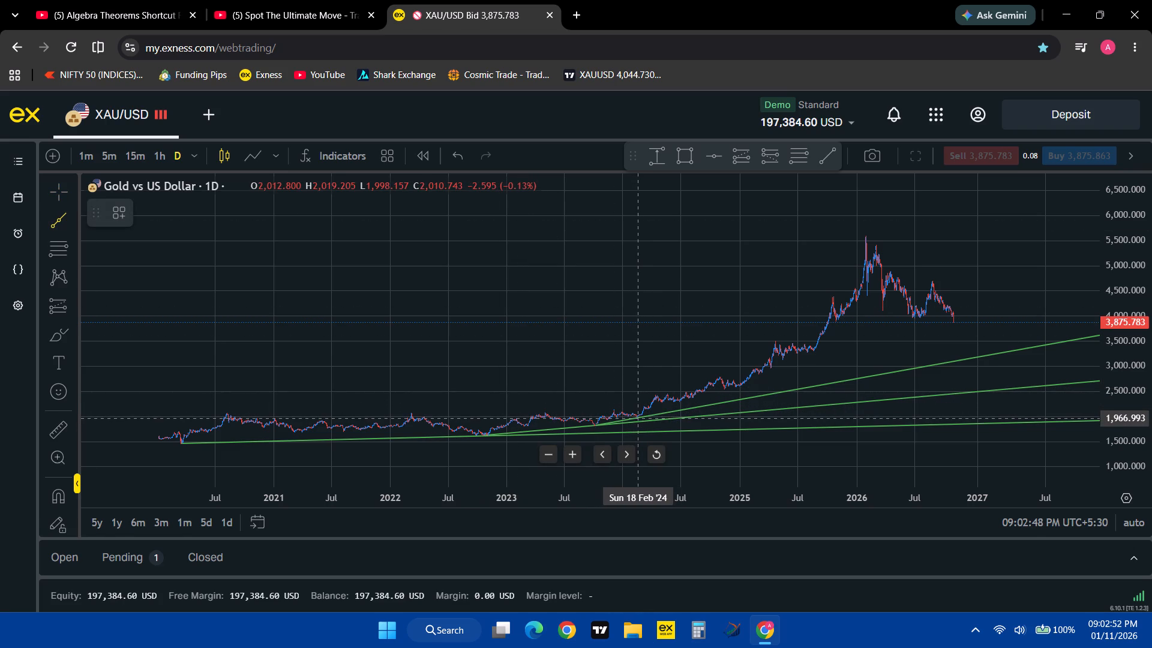
{"action": "left_click", "coordinate": [638, 417]}
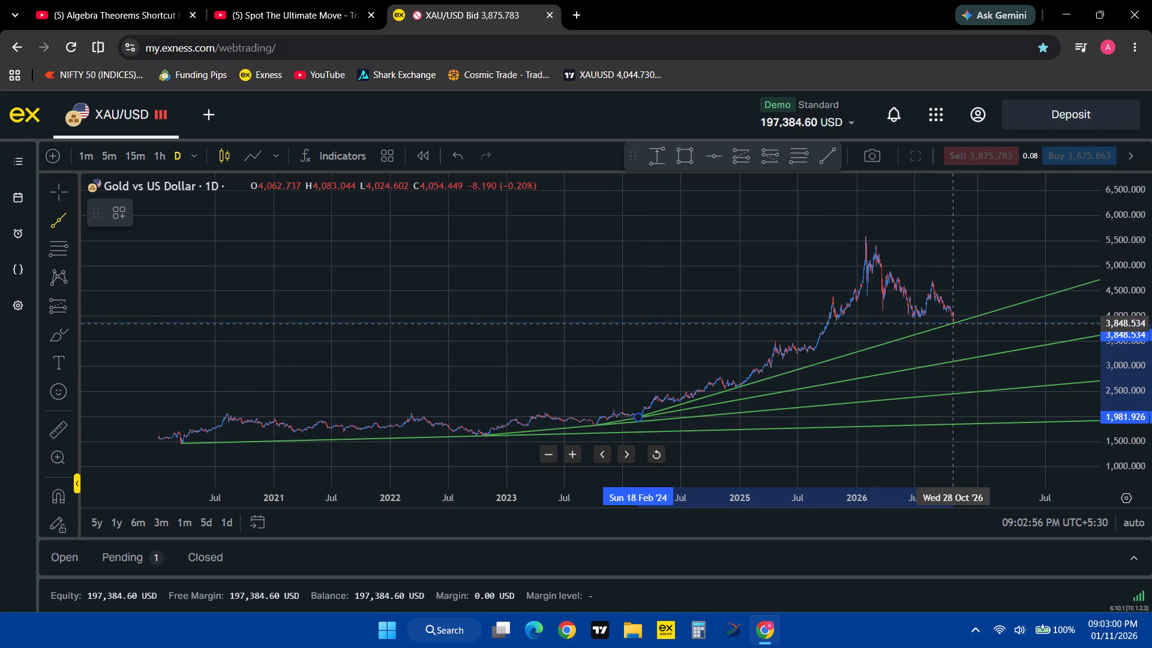
{"action": "left_click", "coordinate": [953, 323]}
{"action": "left_click", "coordinate": [697, 299]}
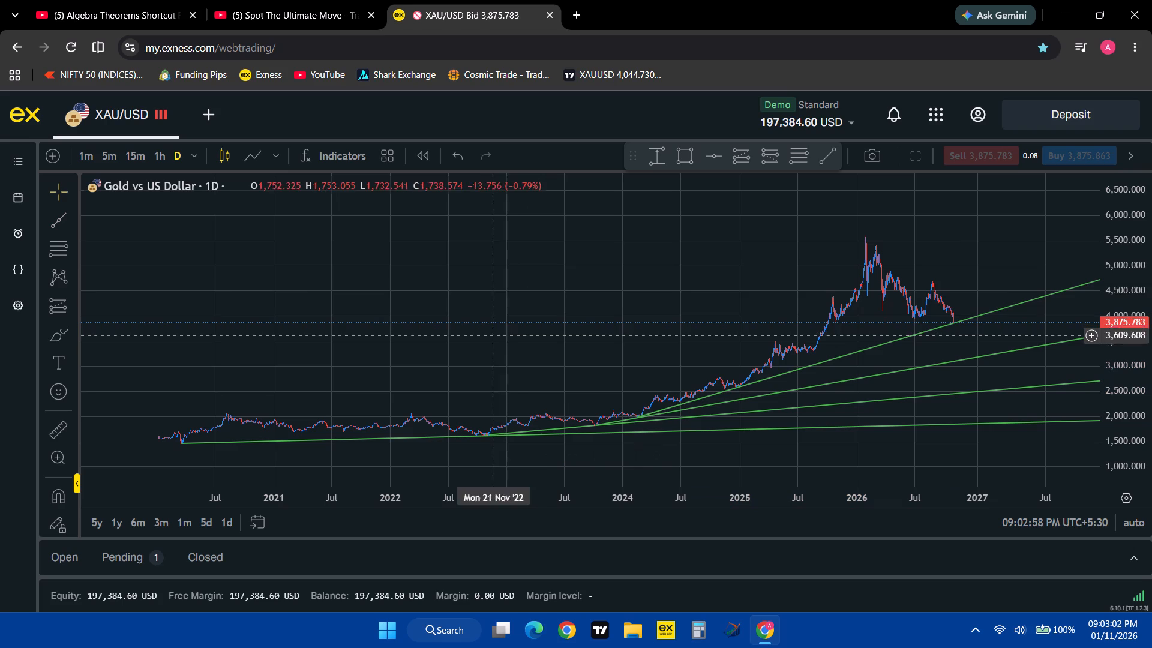
Add the Ray tool to the favourite drawing tools.
{"action": "left_click_drag", "start_coordinate": [817, 490], "coordinate": [629, 487]}
{"action": "left_click_drag", "start_coordinate": [1151, 430], "coordinate": [1146, 281]}
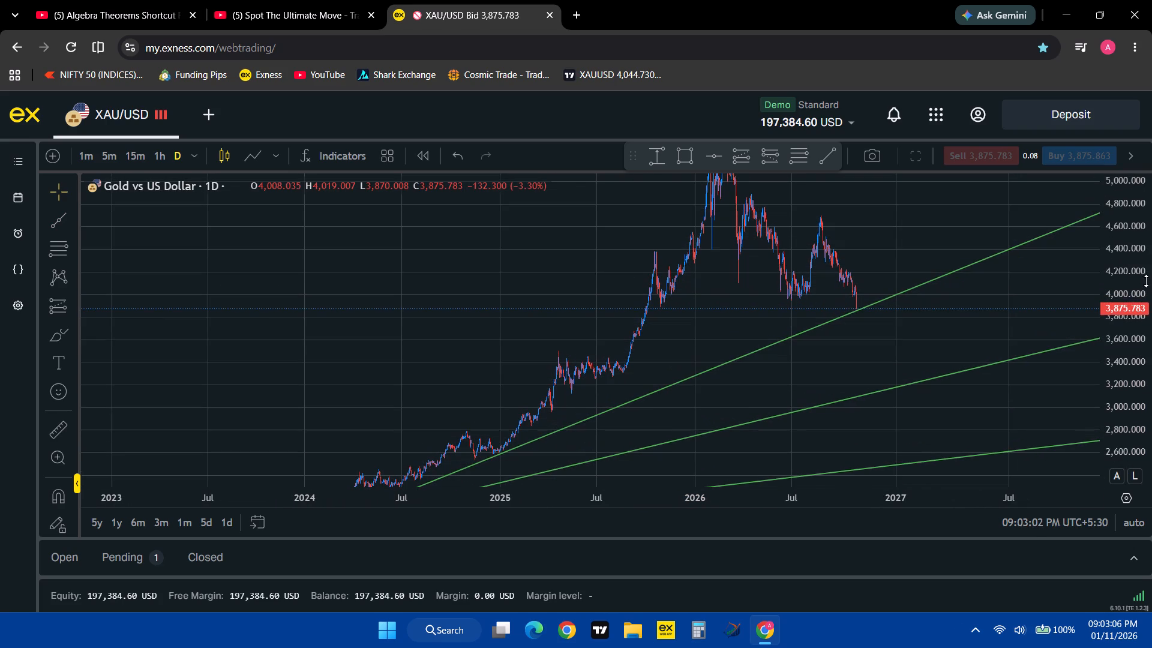
{"action": "left_click_drag", "start_coordinate": [371, 377], "coordinate": [646, 229]}
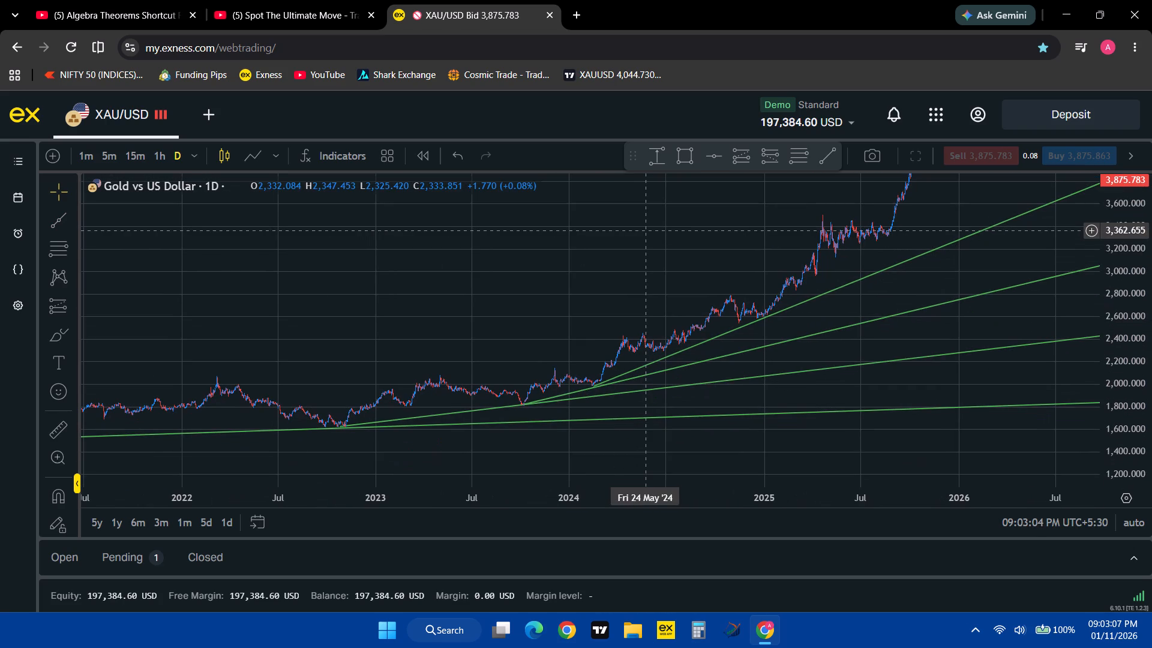
{"action": "left_click_drag", "start_coordinate": [646, 229], "coordinate": [311, 433]}
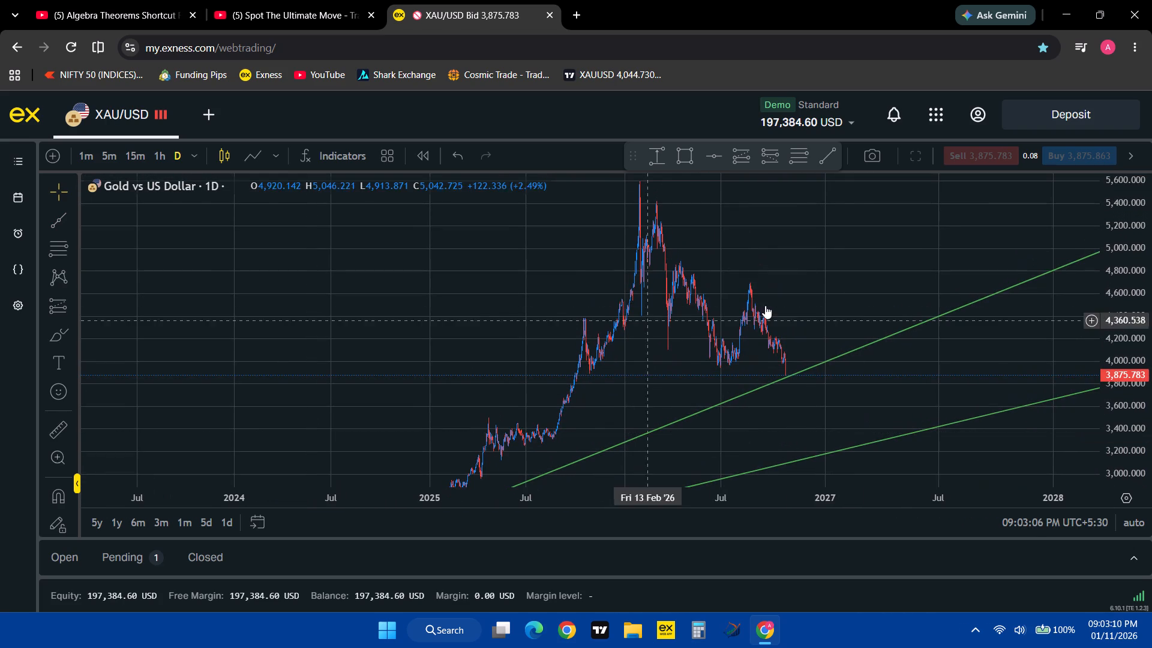
{"action": "left_click_drag", "start_coordinate": [858, 269], "coordinate": [856, 337]}
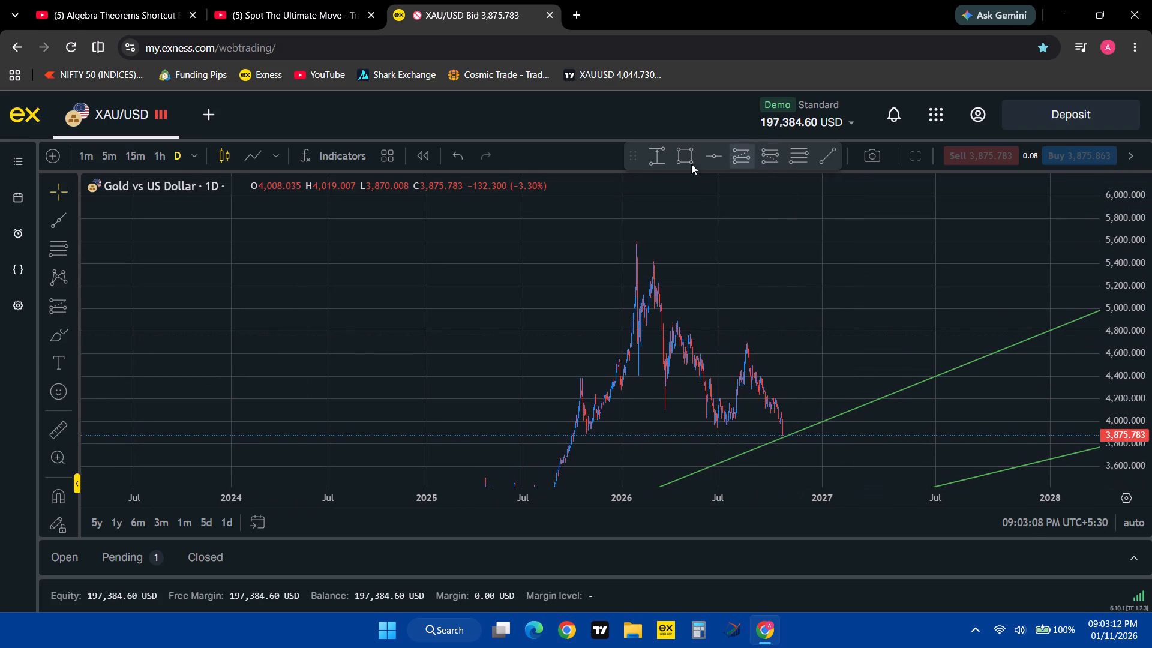
{"action": "left_click", "coordinate": [74, 225]}
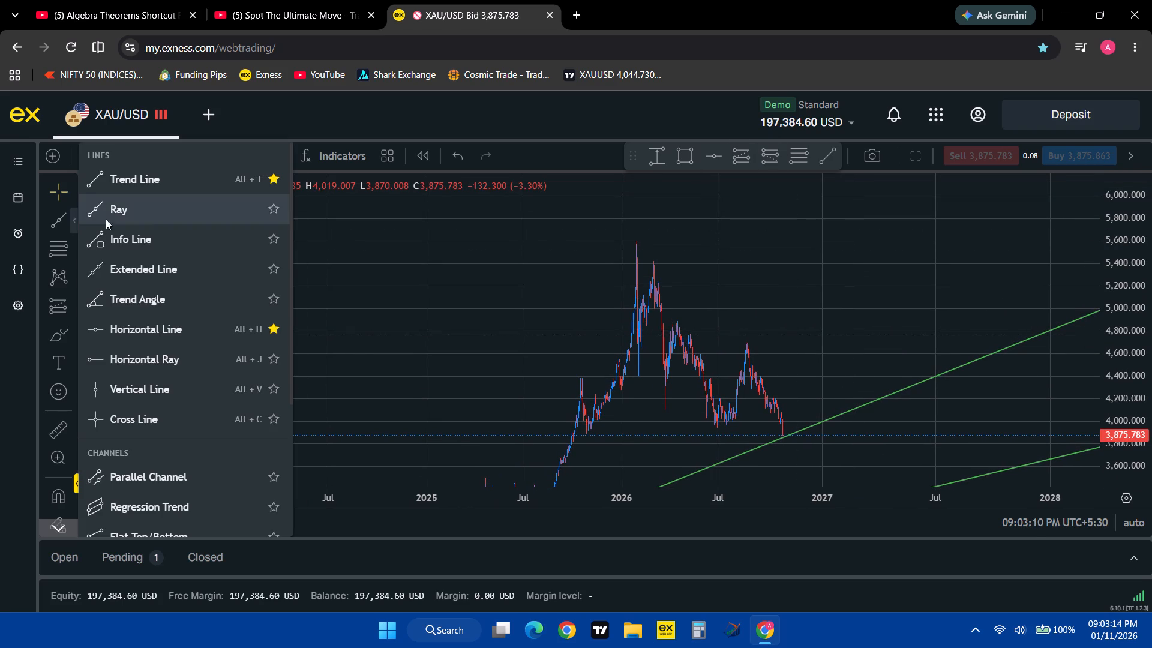
{"action": "left_click", "coordinate": [274, 211]}
Draw a descending ray from about 5,591 on 29 January 2026 through about 4,700 on 24 August 2026 and colour it red.
{"action": "left_click", "coordinate": [218, 211]}
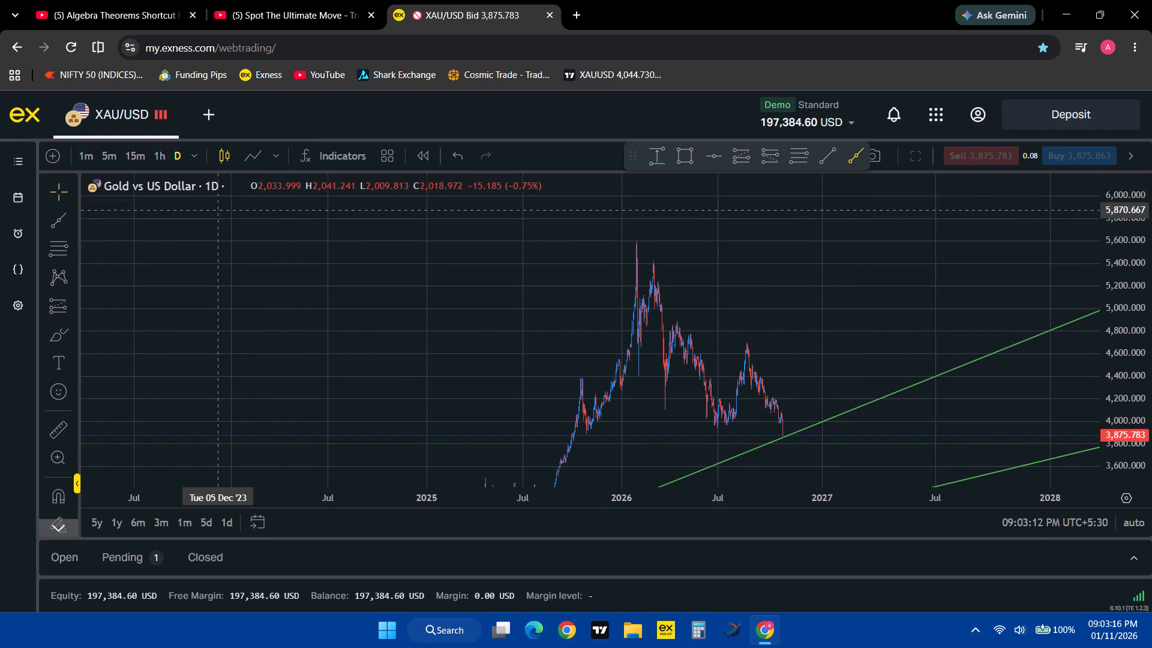
{"action": "left_click", "coordinate": [636, 242]}
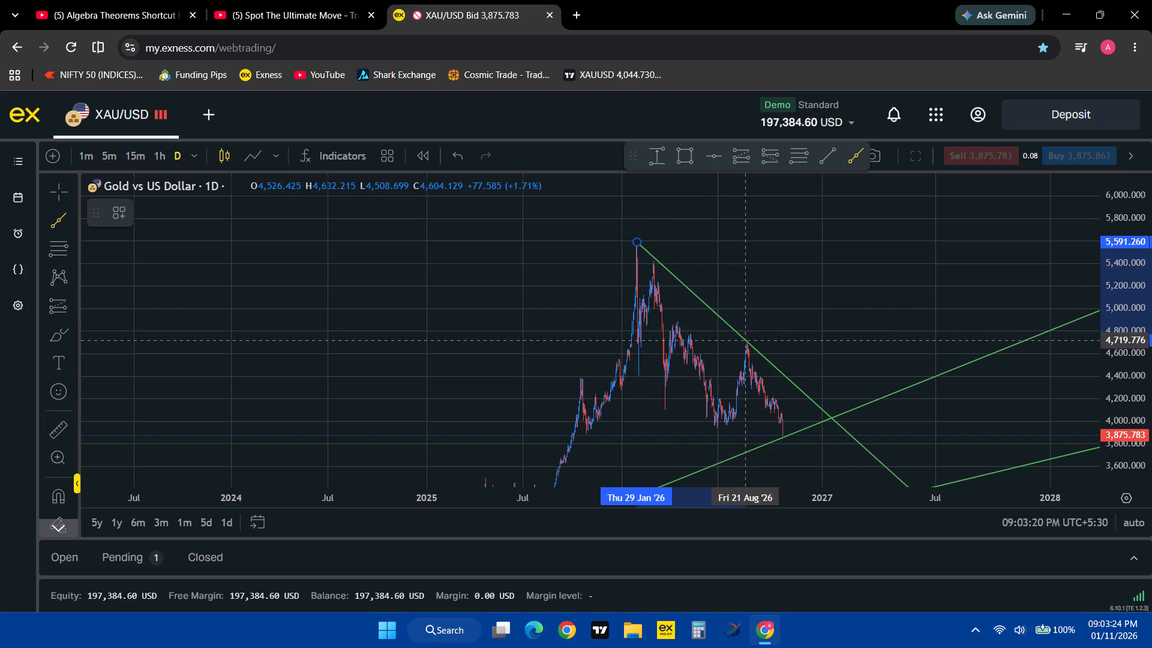
{"action": "left_click", "coordinate": [746, 343]}
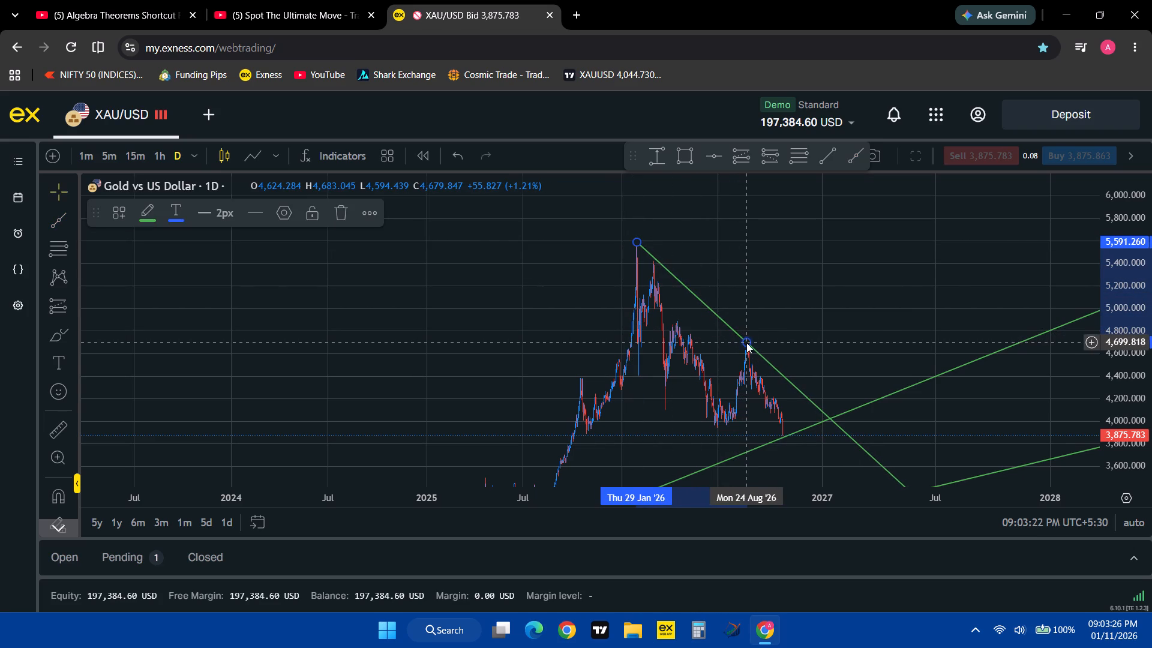
{"action": "left_click", "coordinate": [151, 209]}
{"action": "left_click", "coordinate": [152, 265]}
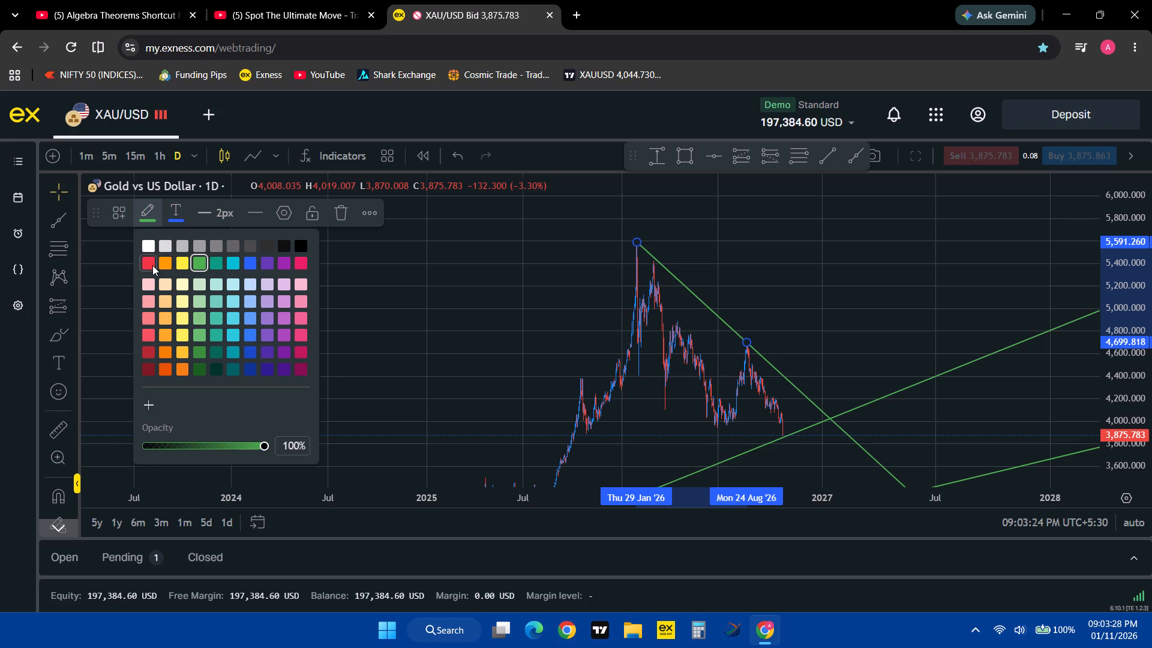
{"action": "left_click", "coordinate": [256, 301]}
Draw a second red ray from about 4,697 on 25 August 2026 through about 4,194 on 19 October 2026.
{"action": "left_click", "coordinate": [58, 221]}
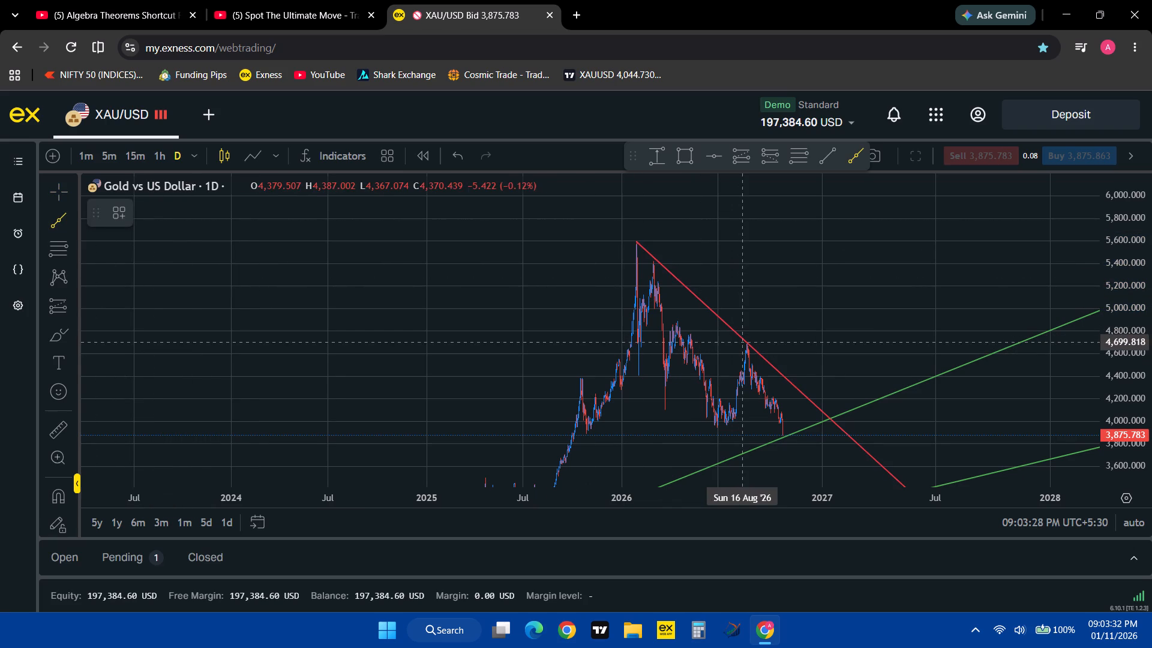
{"action": "left_click_drag", "start_coordinate": [802, 503], "coordinate": [623, 499]}
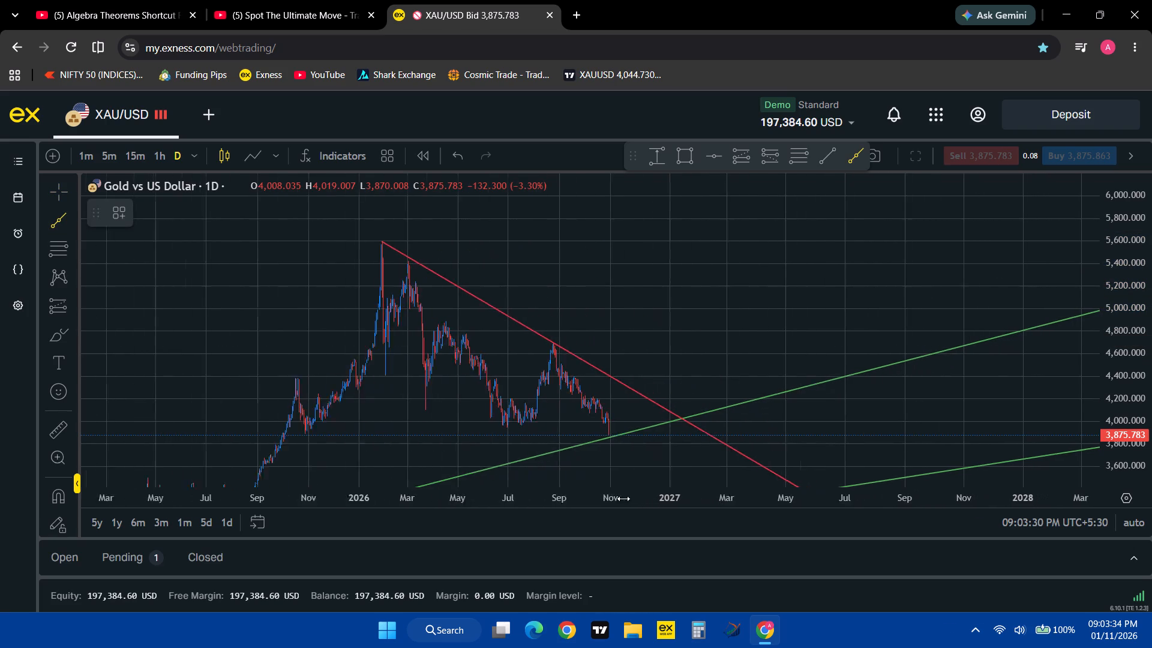
{"action": "left_click_drag", "start_coordinate": [623, 499], "coordinate": [475, 491]}
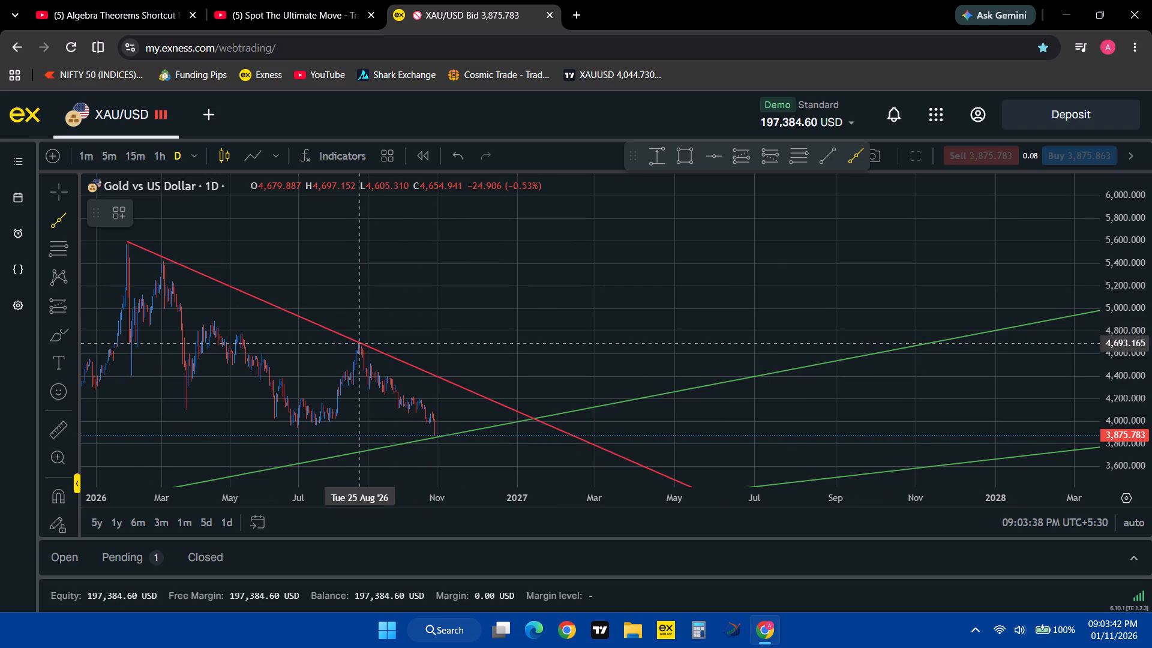
{"action": "left_click", "coordinate": [359, 343]}
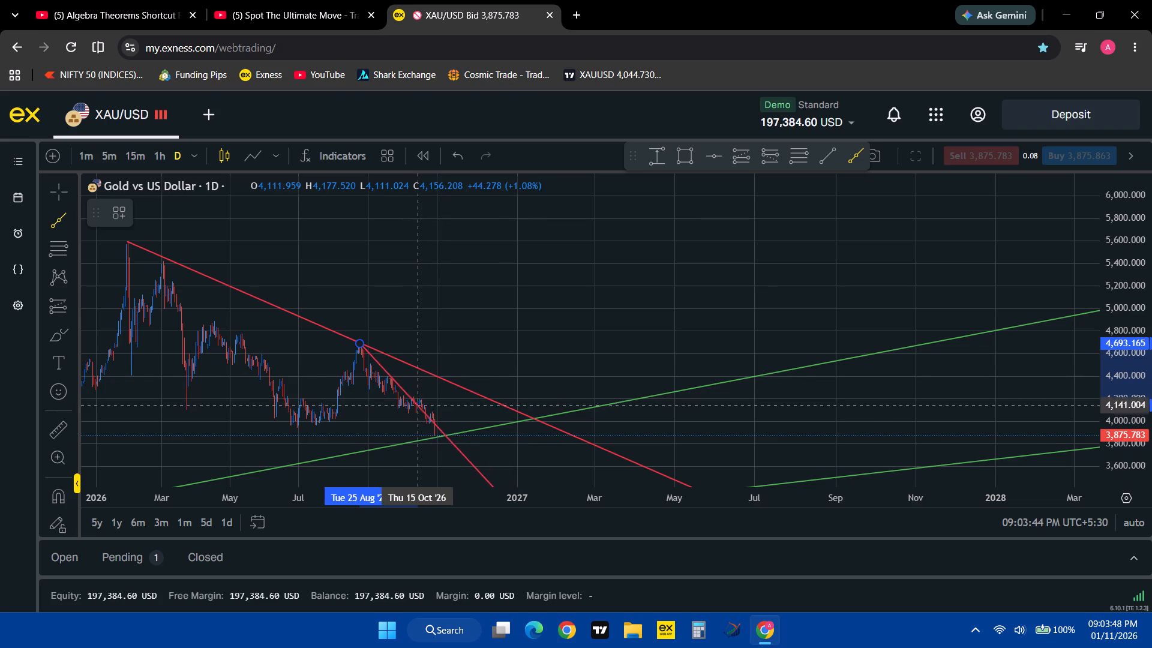
{"action": "left_click", "coordinate": [424, 398]}
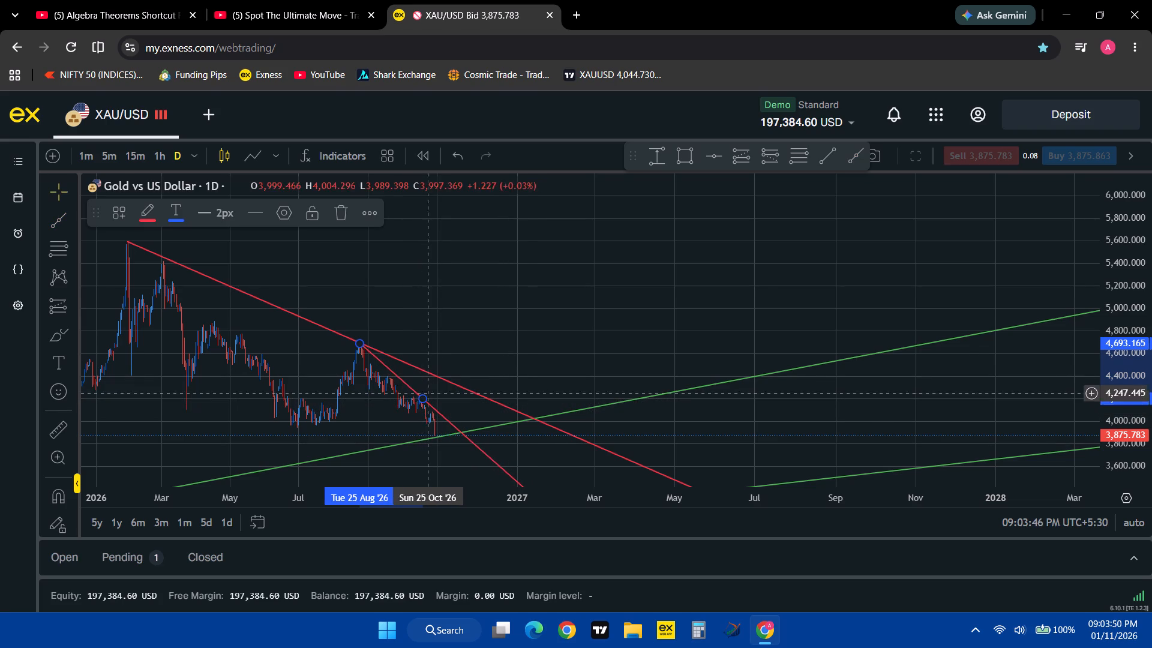
{"action": "left_click", "coordinate": [529, 296]}
{"action": "left_click_drag", "start_coordinate": [541, 341], "coordinate": [809, 285]}
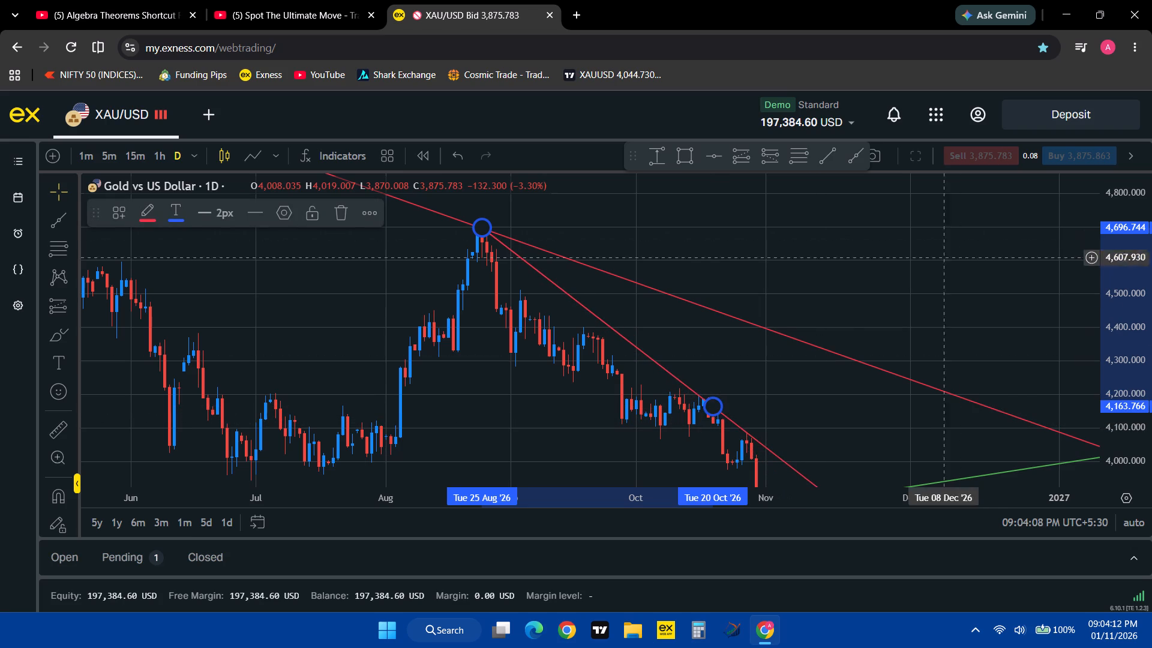
{"action": "left_click", "coordinate": [851, 401]}
{"action": "left_click_drag", "start_coordinate": [851, 401], "coordinate": [820, 309]}
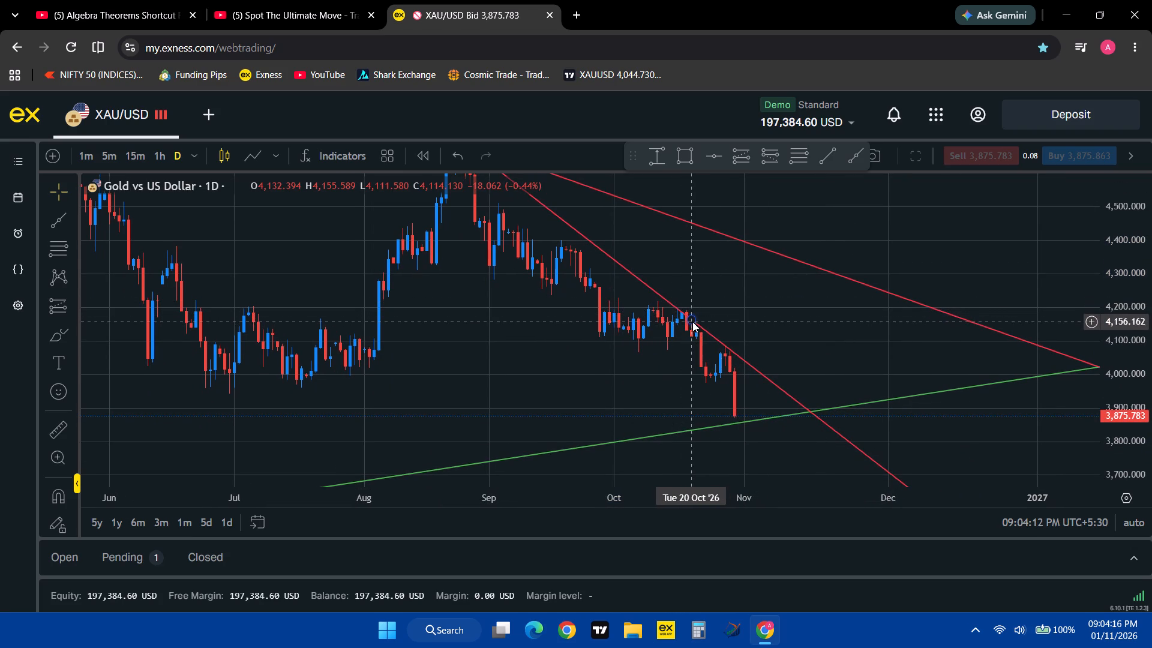
{"action": "left_click_drag", "start_coordinate": [692, 322], "coordinate": [686, 310]}
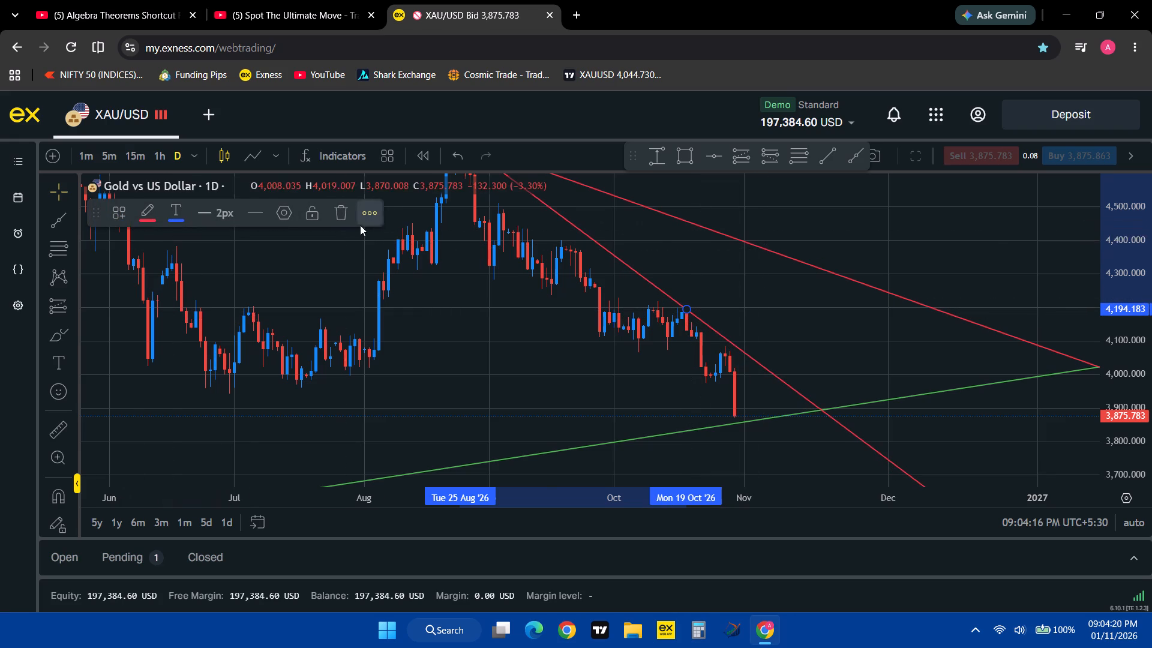
Draw a third red ray from about 4,194 on 19 October 2026 through about 4,087 on 28 October 2026.
{"action": "left_click", "coordinate": [860, 146]}
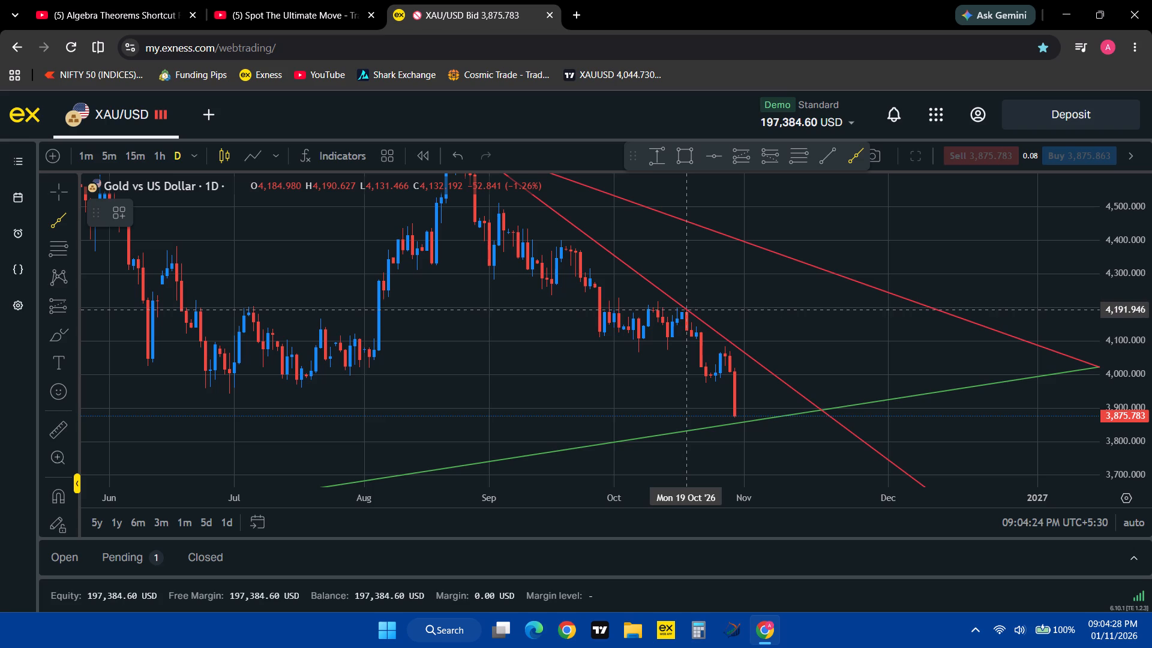
{"action": "left_click", "coordinate": [686, 309]}
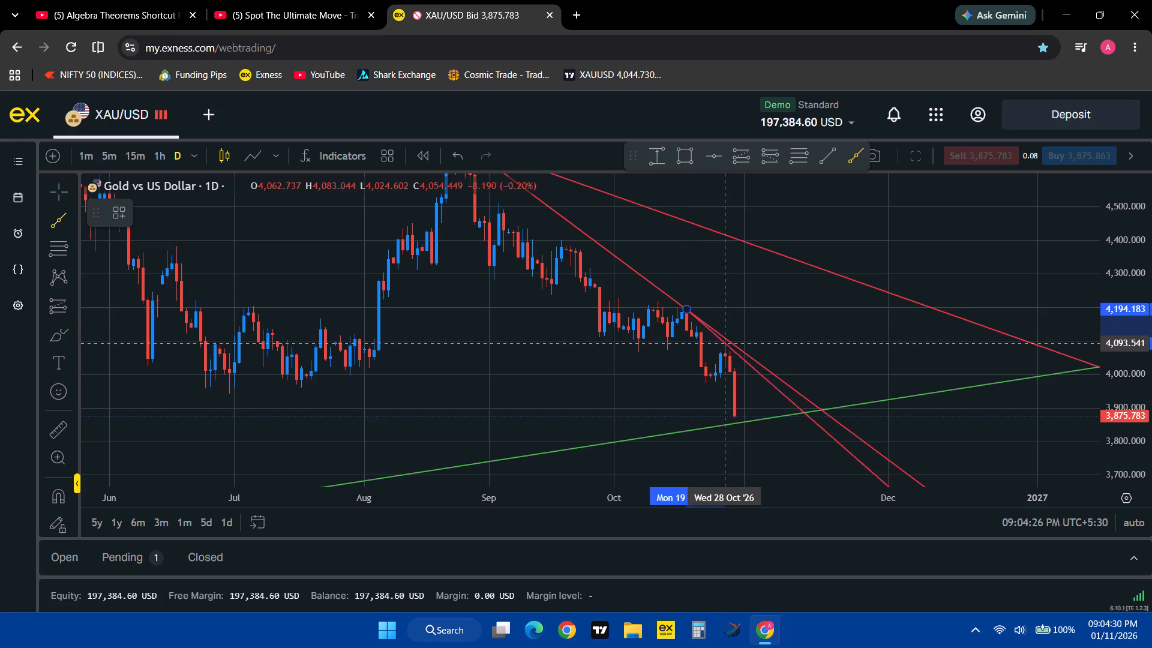
{"action": "left_click", "coordinate": [724, 346]}
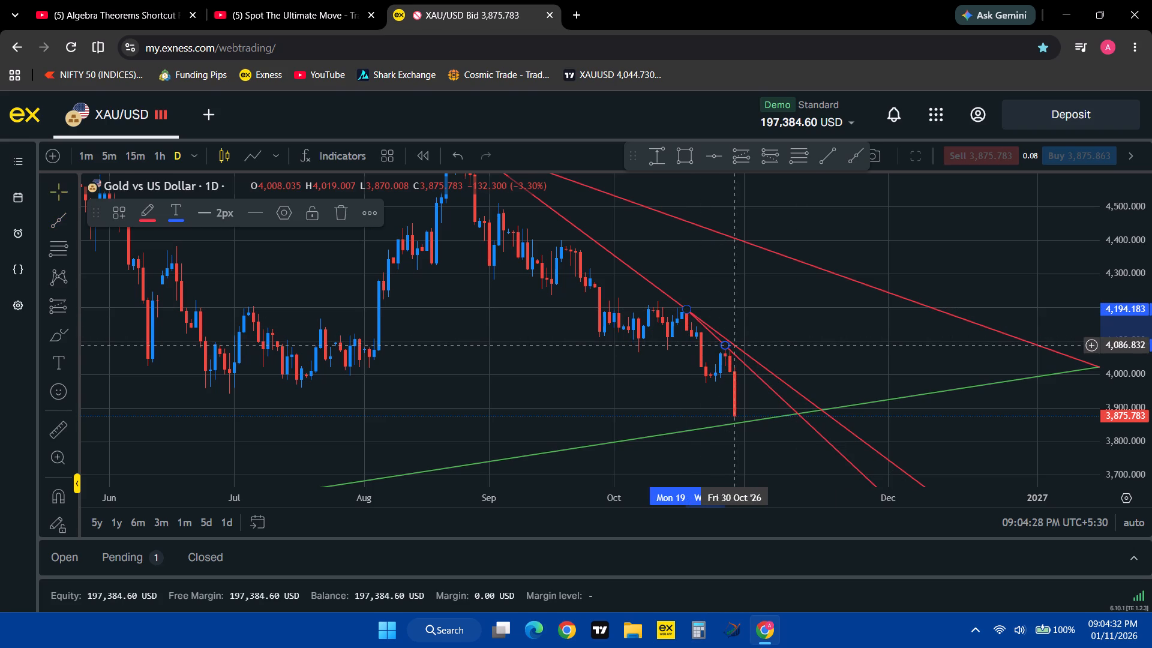
{"action": "left_click", "coordinate": [819, 343]}
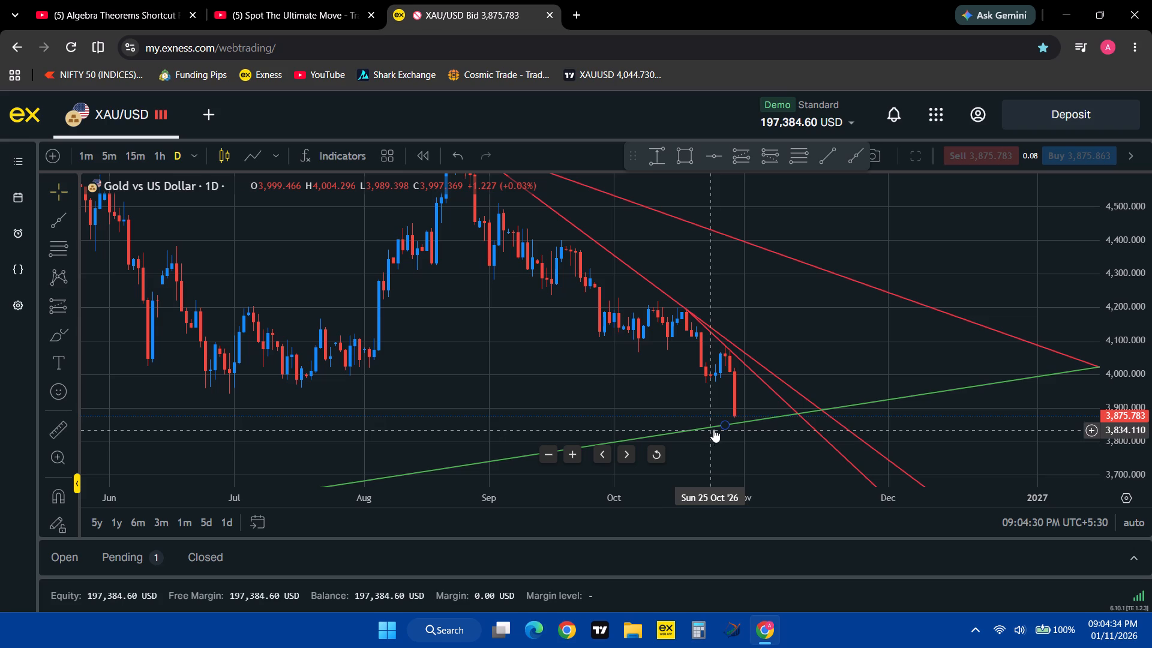
Move the end anchor of the green ray under the latest candle to about 3,872 on 30 October 2026.
{"action": "left_click_drag", "start_coordinate": [724, 426], "coordinate": [731, 419]}
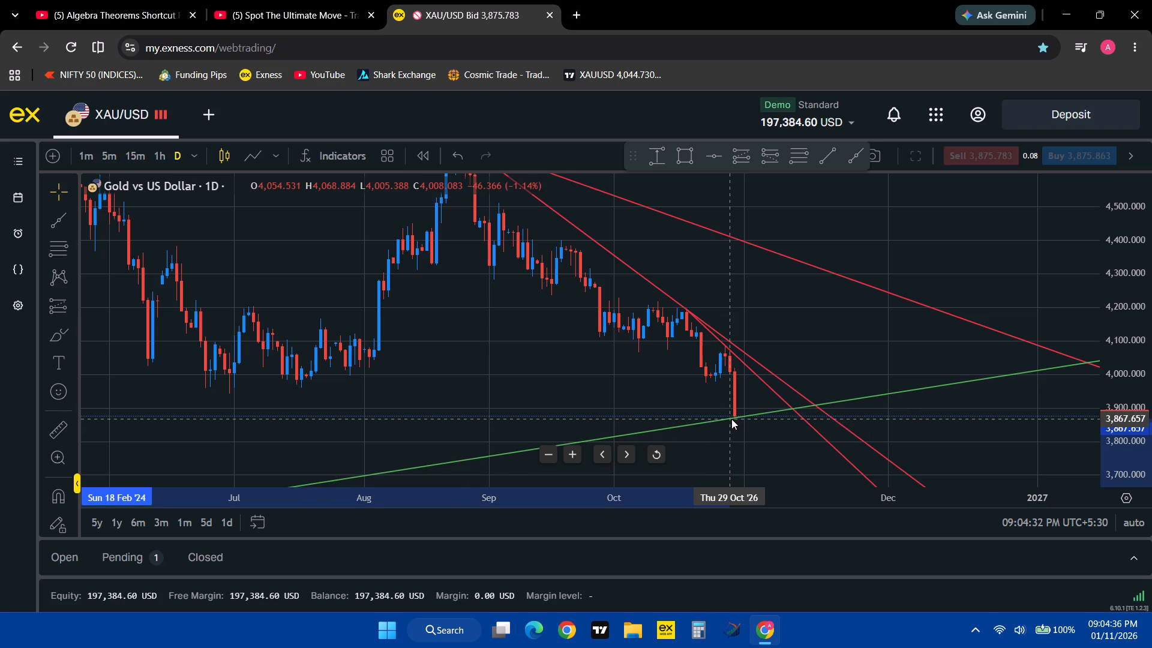
{"action": "left_click_drag", "start_coordinate": [731, 419], "coordinate": [734, 418]}
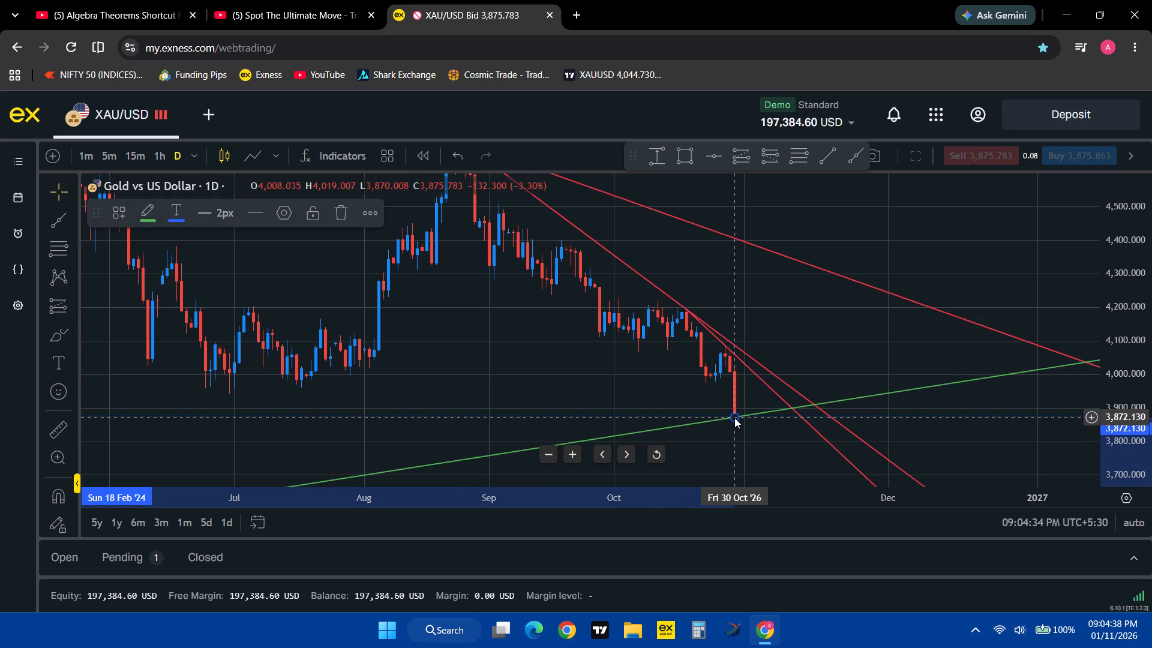
{"action": "left_click", "coordinate": [534, 396]}
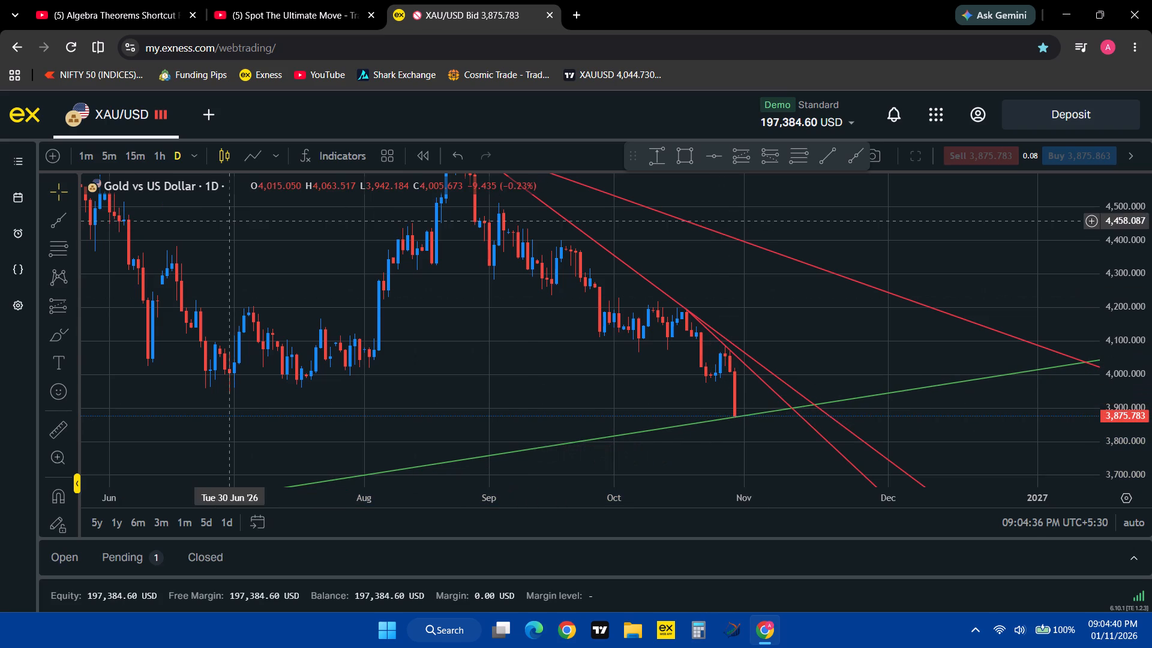
Add the 4-hour interval to the favourite timeframes and switch the chart to it.
{"action": "left_click", "coordinate": [153, 154]}
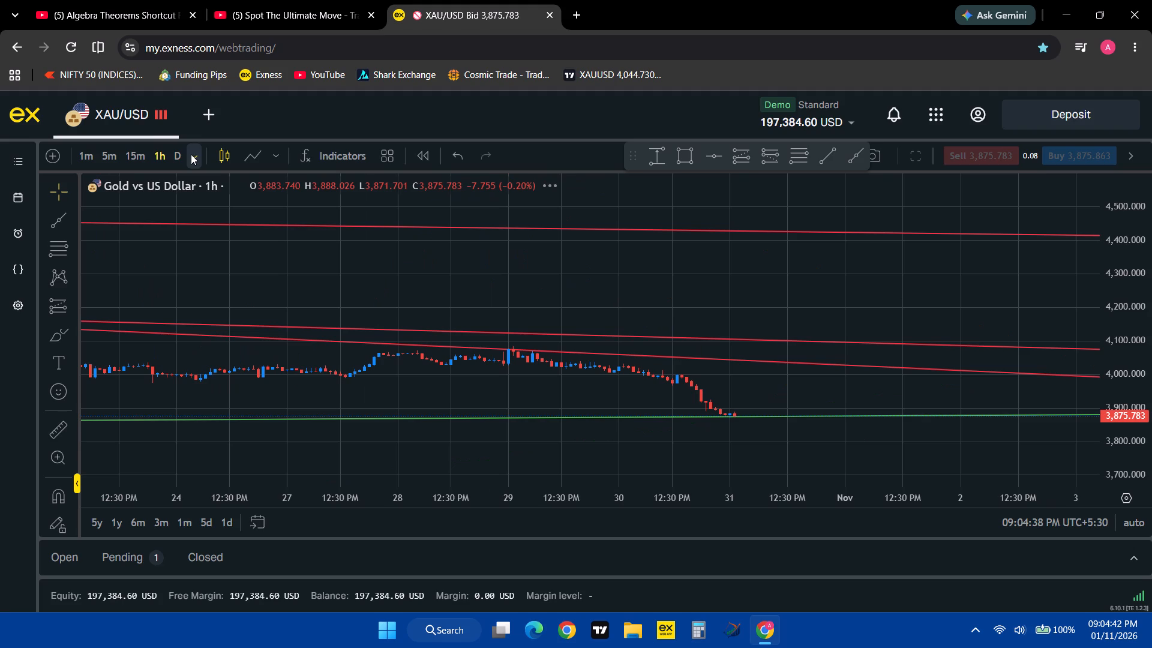
{"action": "left_click", "coordinate": [191, 154]}
{"action": "scroll", "coordinate": [272, 446], "scroll_direction": "down", "scroll_amount": 2}
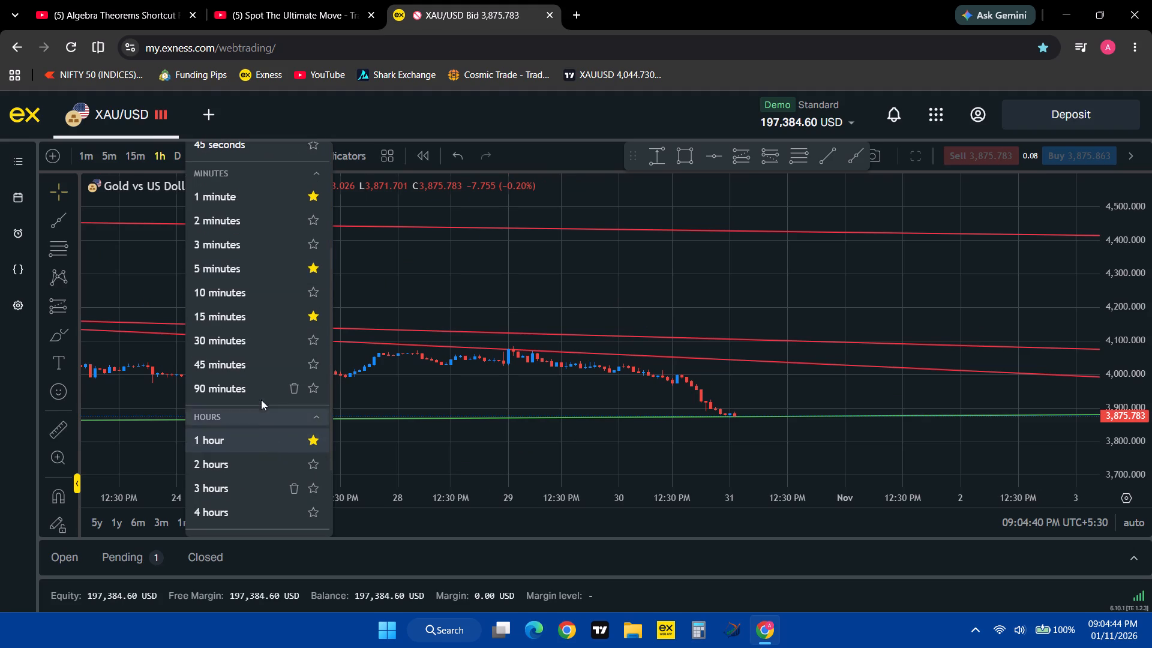
{"action": "left_click", "coordinate": [310, 513]}
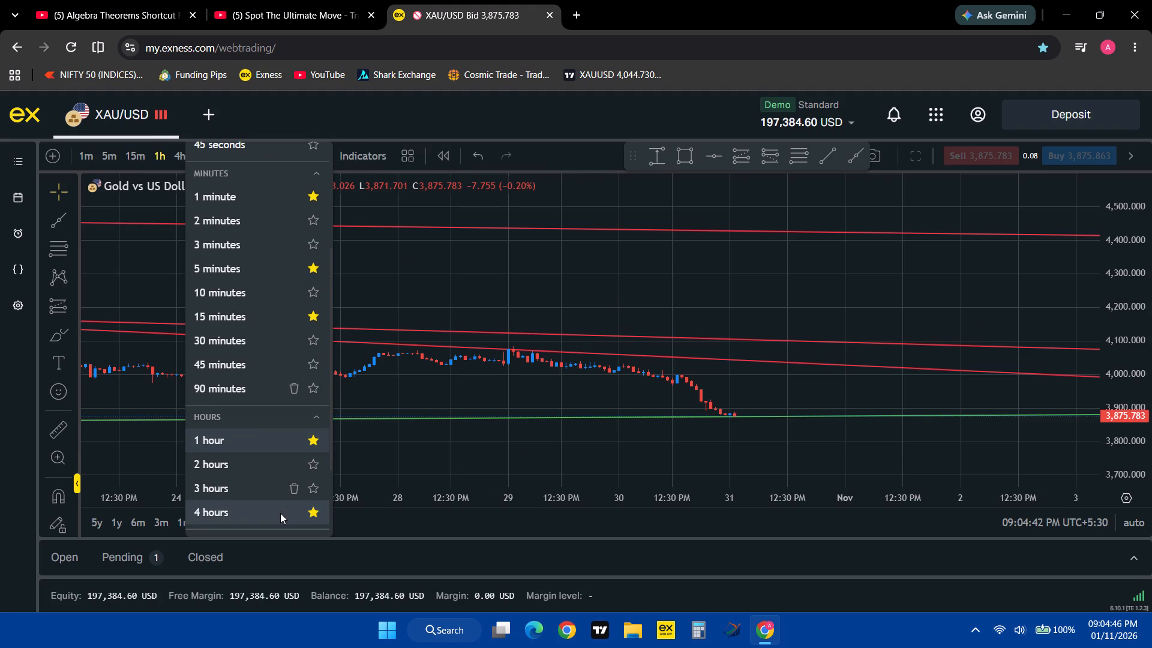
{"action": "left_click", "coordinate": [280, 513]}
Move the third red ray's end anchor onto the swing high at about 4,083 on 29 October 2026.
{"action": "left_click_drag", "start_coordinate": [797, 442], "coordinate": [891, 428]}
{"action": "left_click_drag", "start_coordinate": [1126, 445], "coordinate": [1096, 201]}
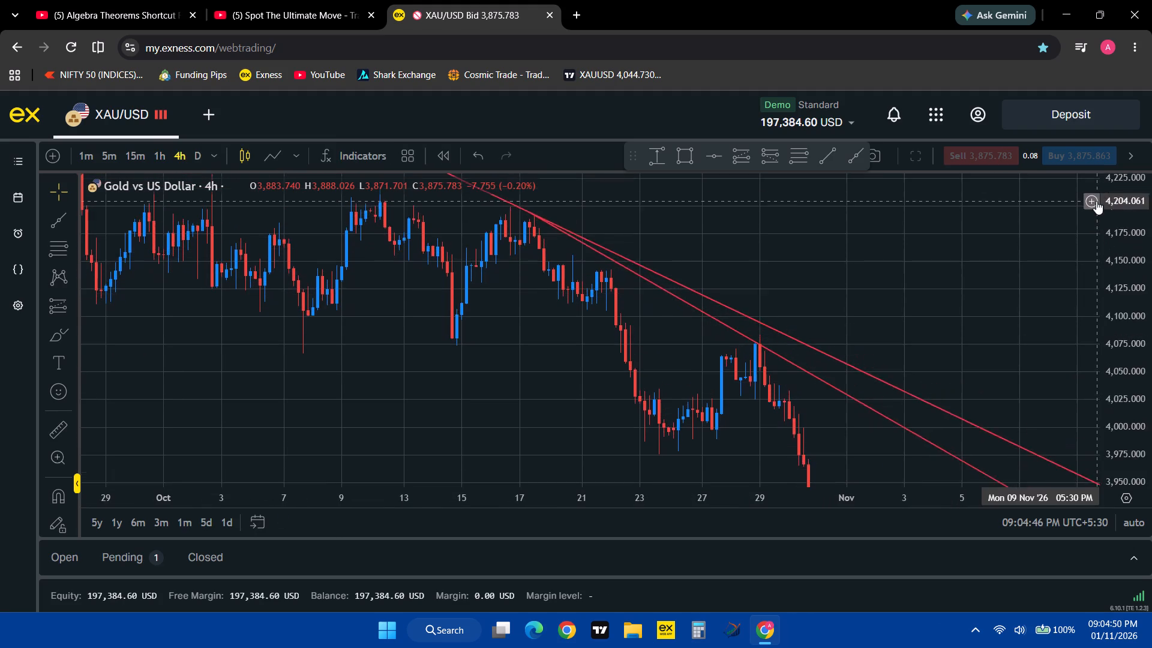
{"action": "left_click_drag", "start_coordinate": [1096, 201], "coordinate": [1088, 311]}
{"action": "left_click_drag", "start_coordinate": [955, 330], "coordinate": [942, 247]}
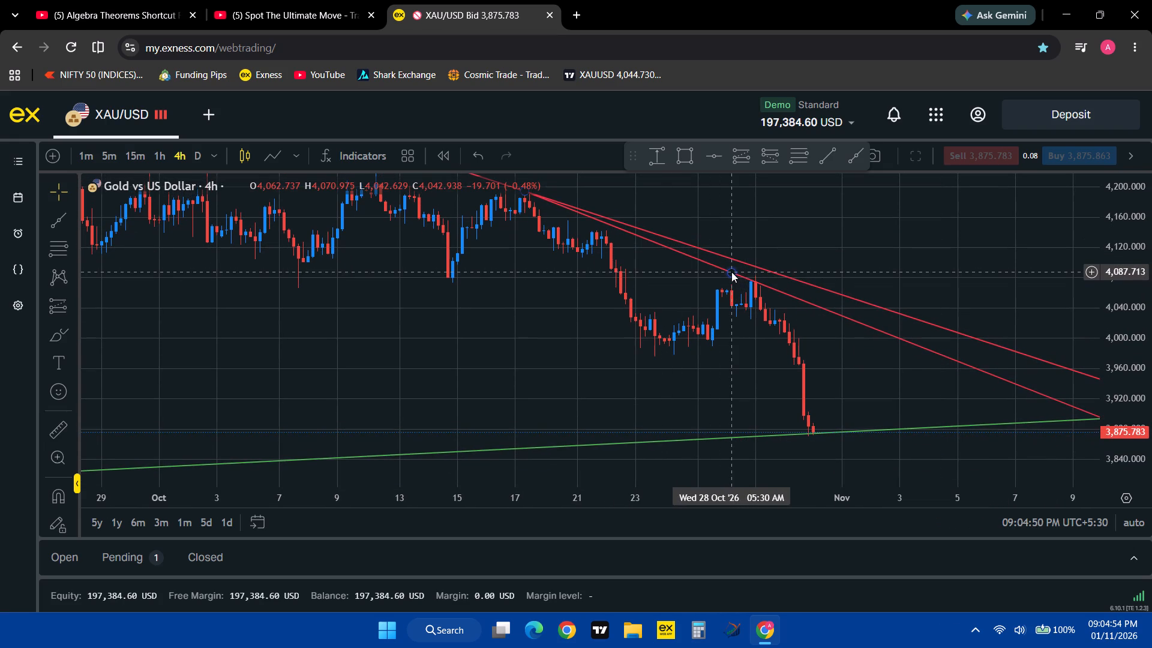
{"action": "left_click_drag", "start_coordinate": [731, 272], "coordinate": [754, 275]}
{"action": "left_click", "coordinate": [877, 258]}
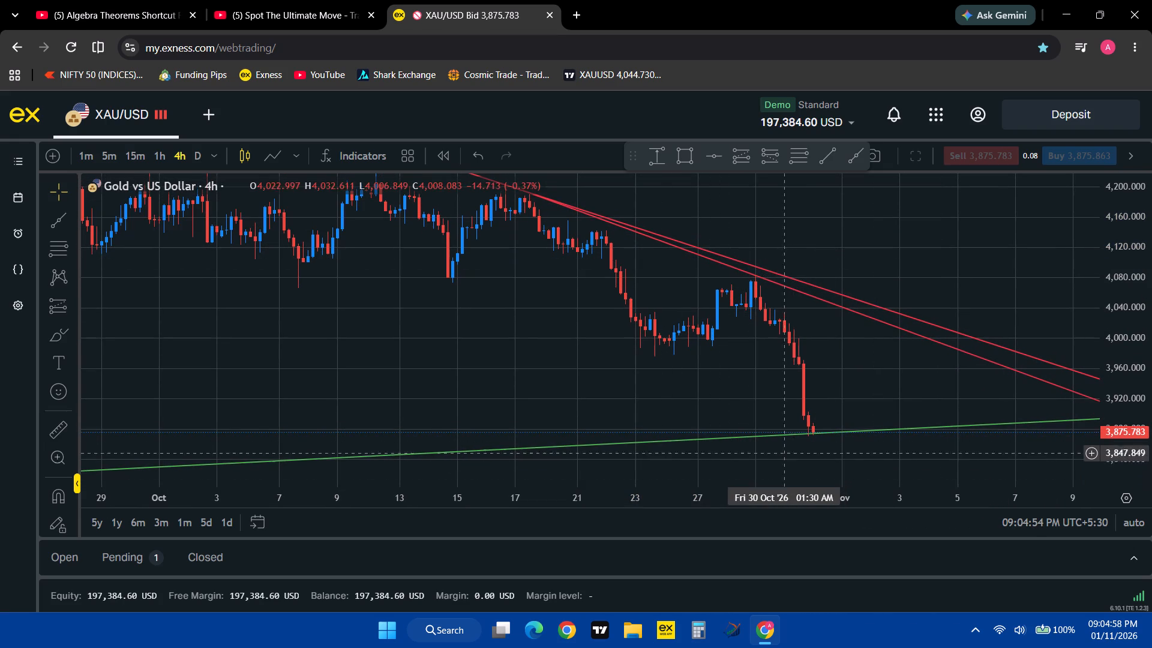
Move the green ray's end anchor to the latest low, about 3,870 at 21:30 on 30 October 2026.
{"action": "left_click_drag", "start_coordinate": [790, 436], "coordinate": [793, 437]}
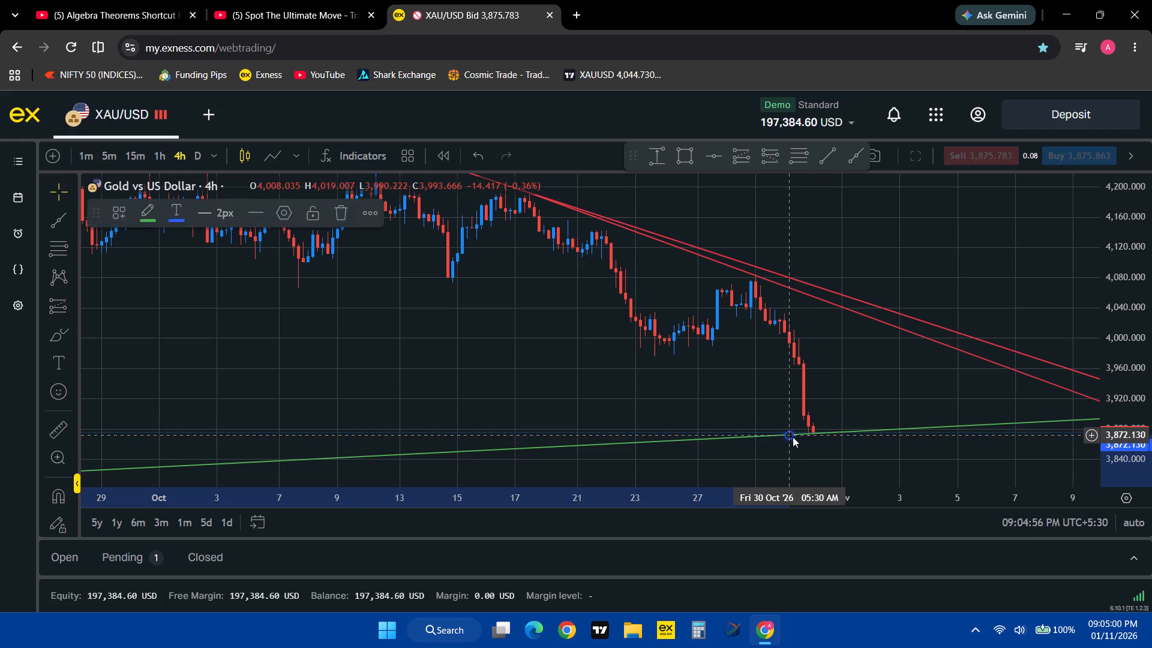
{"action": "left_click_drag", "start_coordinate": [793, 437], "coordinate": [808, 437]}
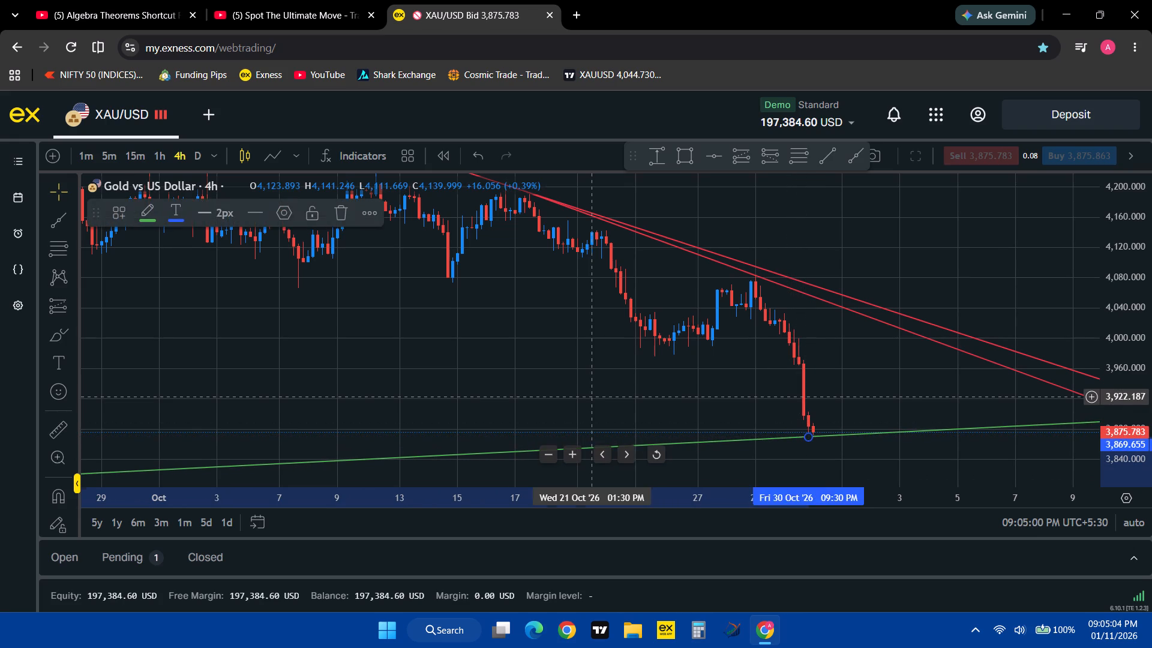
{"action": "left_click", "coordinate": [595, 397]}
On the 1-hour chart, draw a red ray from about 4,084 on 29 October 2026 through about 4,033 on 30 October 2026.
{"action": "left_click", "coordinate": [161, 158]}
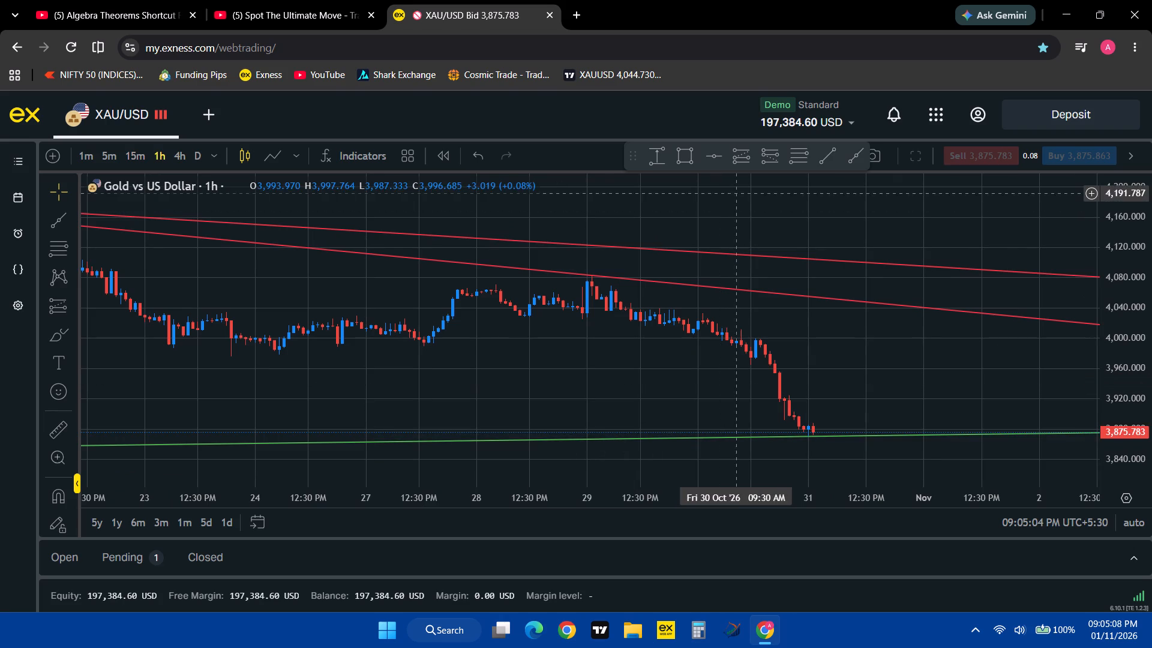
{"action": "left_click", "coordinate": [848, 152]}
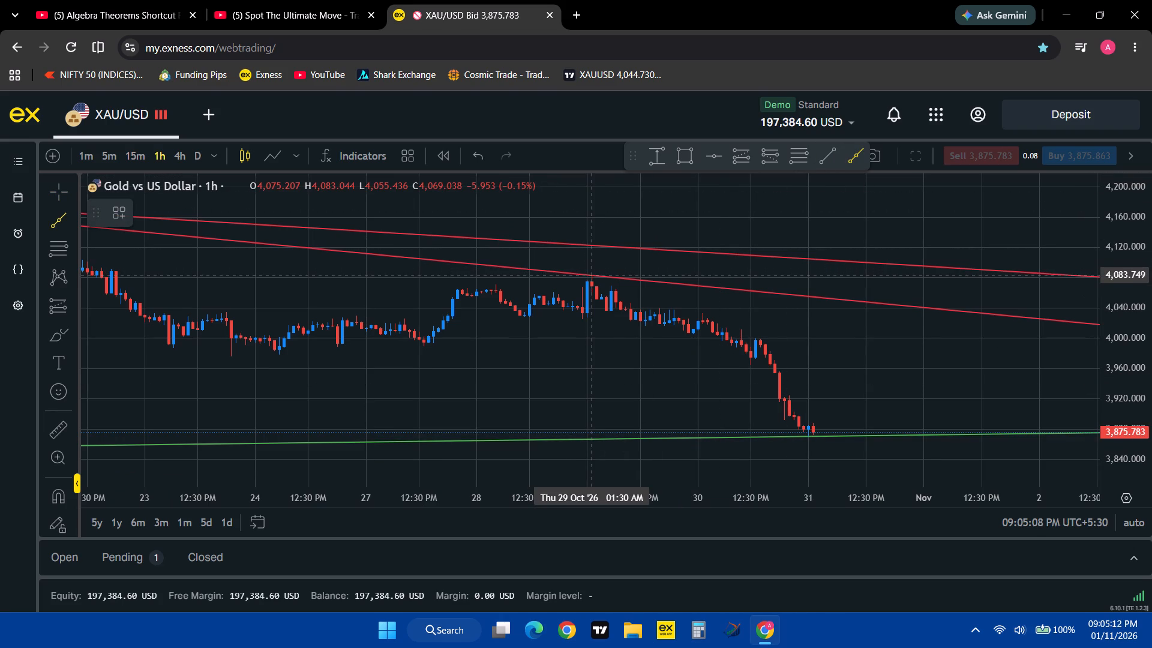
{"action": "left_click", "coordinate": [592, 275]}
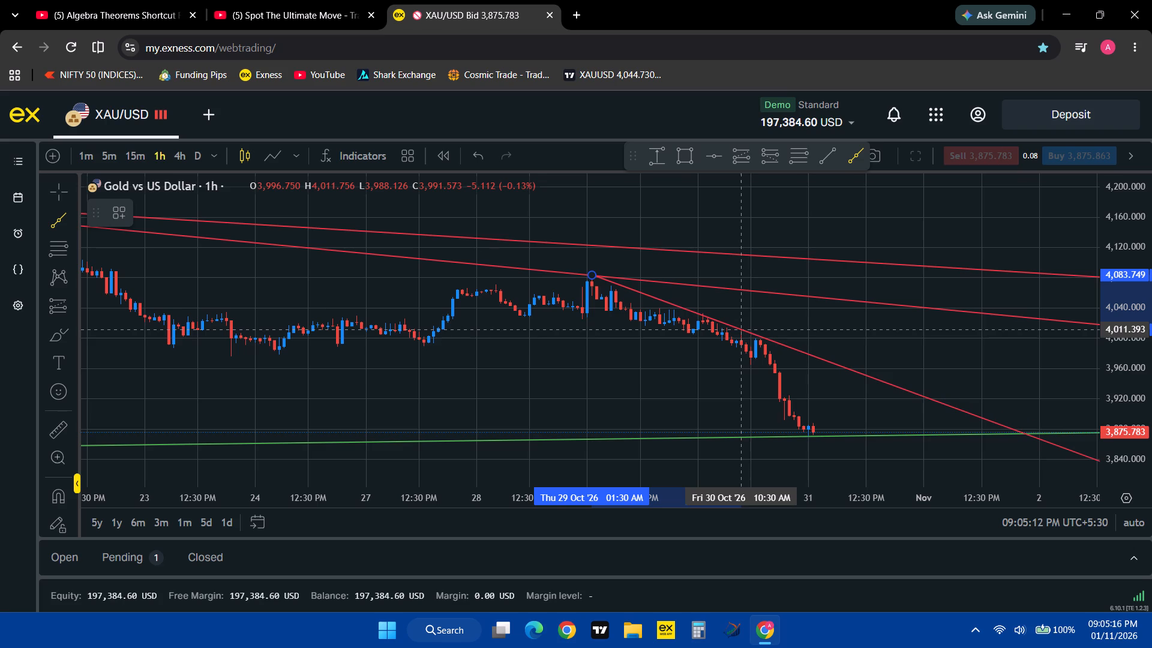
{"action": "left_click", "coordinate": [740, 329]}
{"action": "left_click", "coordinate": [873, 334]}
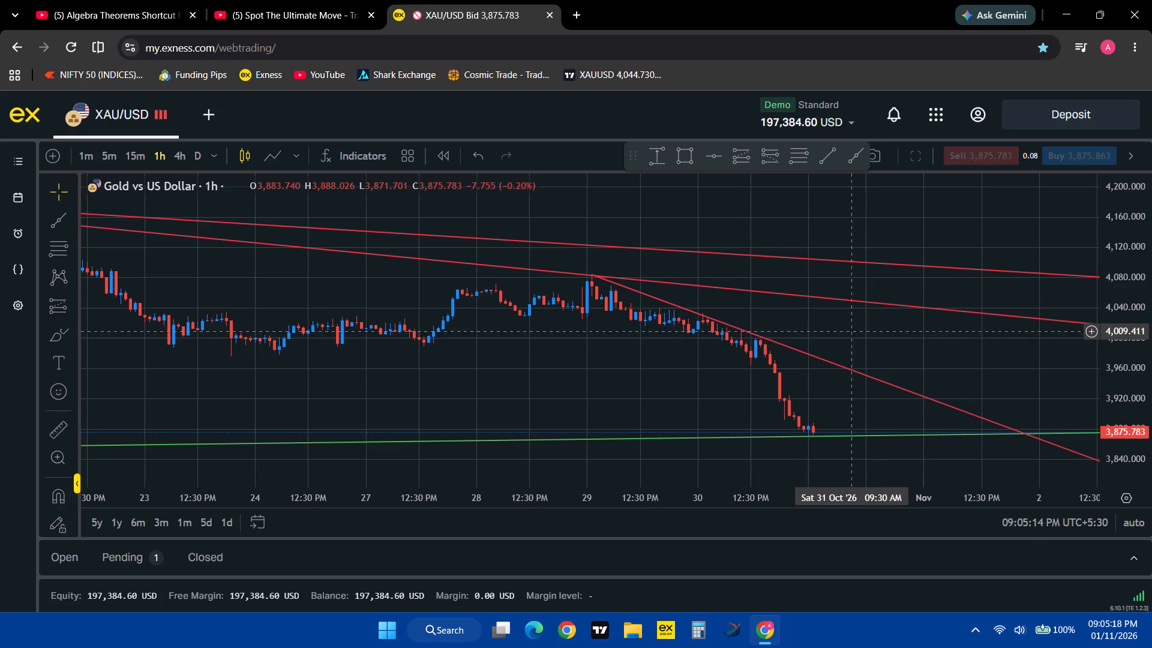
{"action": "left_click_drag", "start_coordinate": [741, 331], "coordinate": [701, 312]}
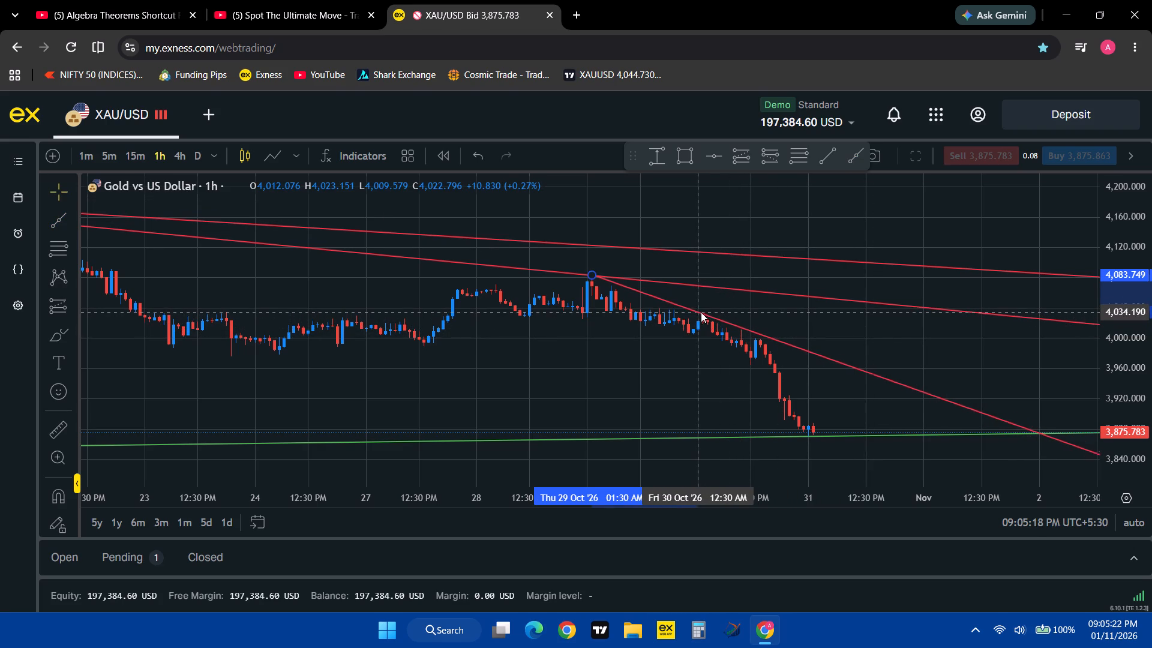
{"action": "left_click_drag", "start_coordinate": [701, 312], "coordinate": [701, 313]}
{"action": "left_click", "coordinate": [976, 370]}
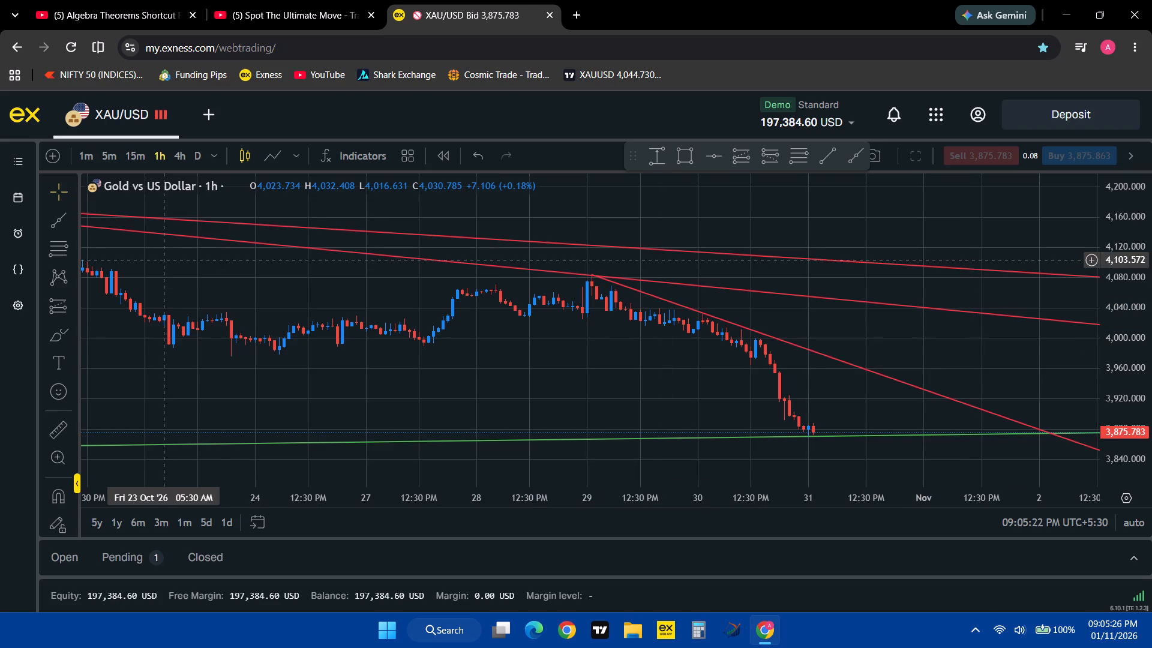
Draw a steeper red ray from about 4,033 at 01:30 through about 4,001 at 14:30 on 30 October 2026.
{"action": "left_click", "coordinate": [854, 152]}
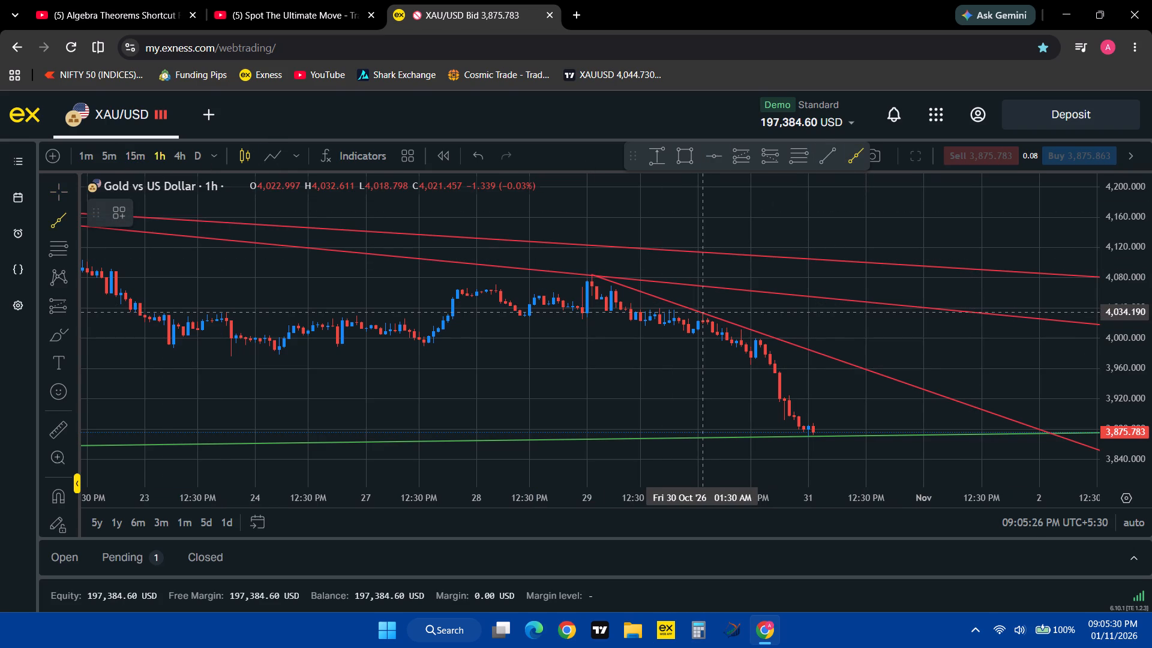
{"action": "left_click", "coordinate": [702, 313]}
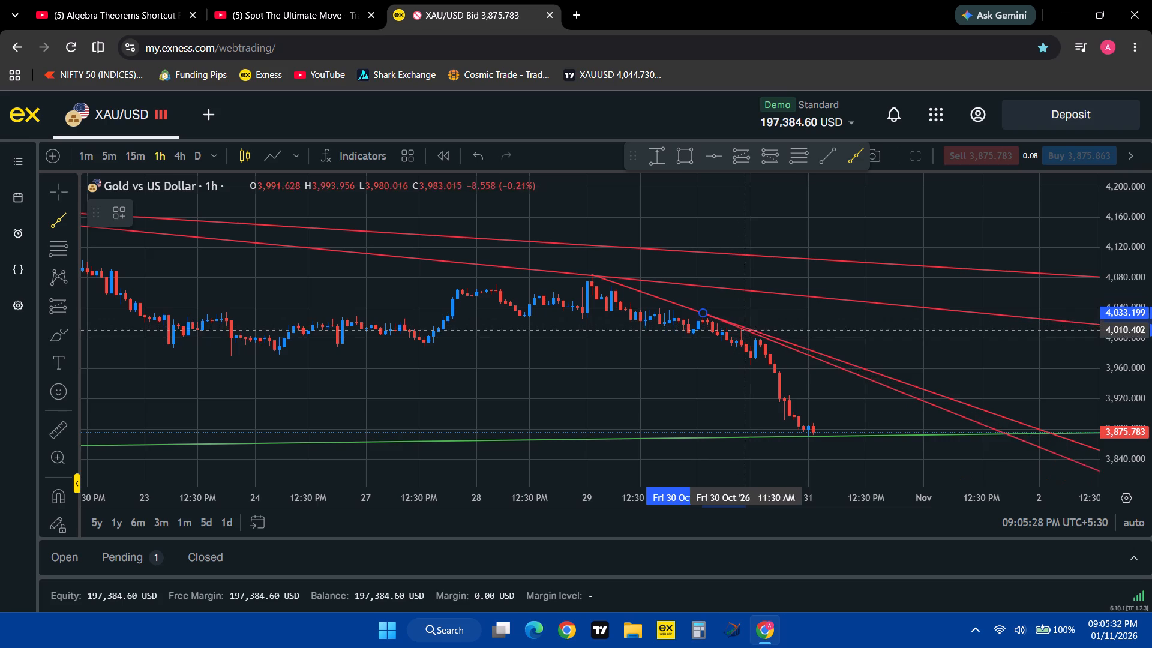
{"action": "left_click", "coordinate": [759, 337]}
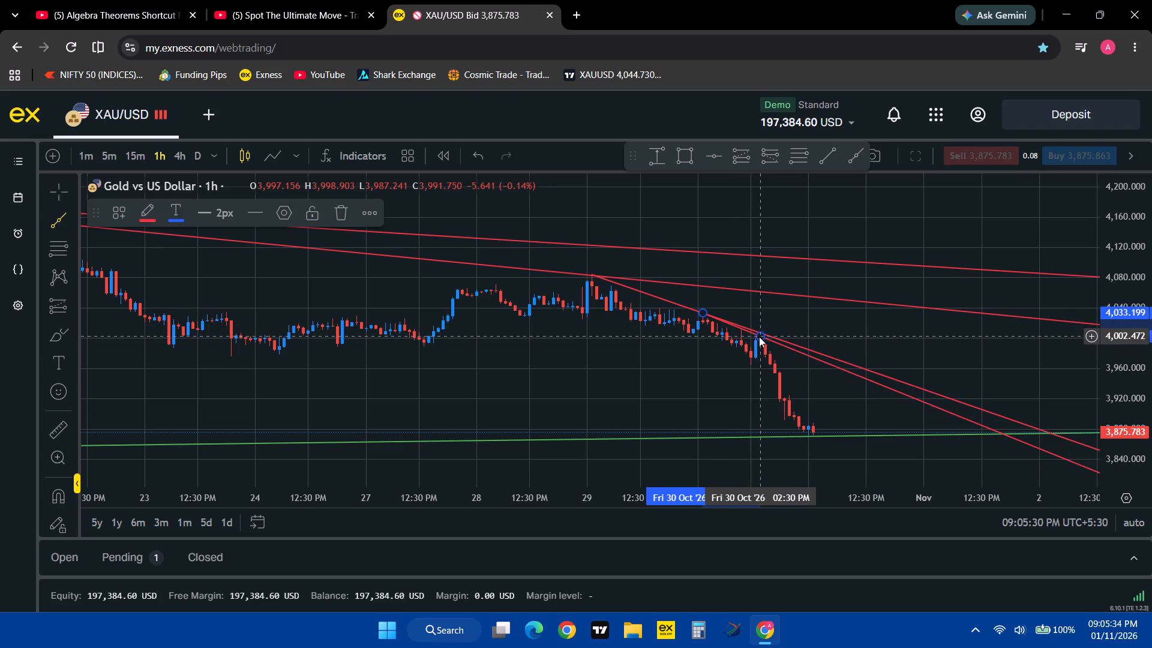
{"action": "left_click", "coordinate": [906, 332]}
{"action": "left_click_drag", "start_coordinate": [1141, 421], "coordinate": [1150, 223]}
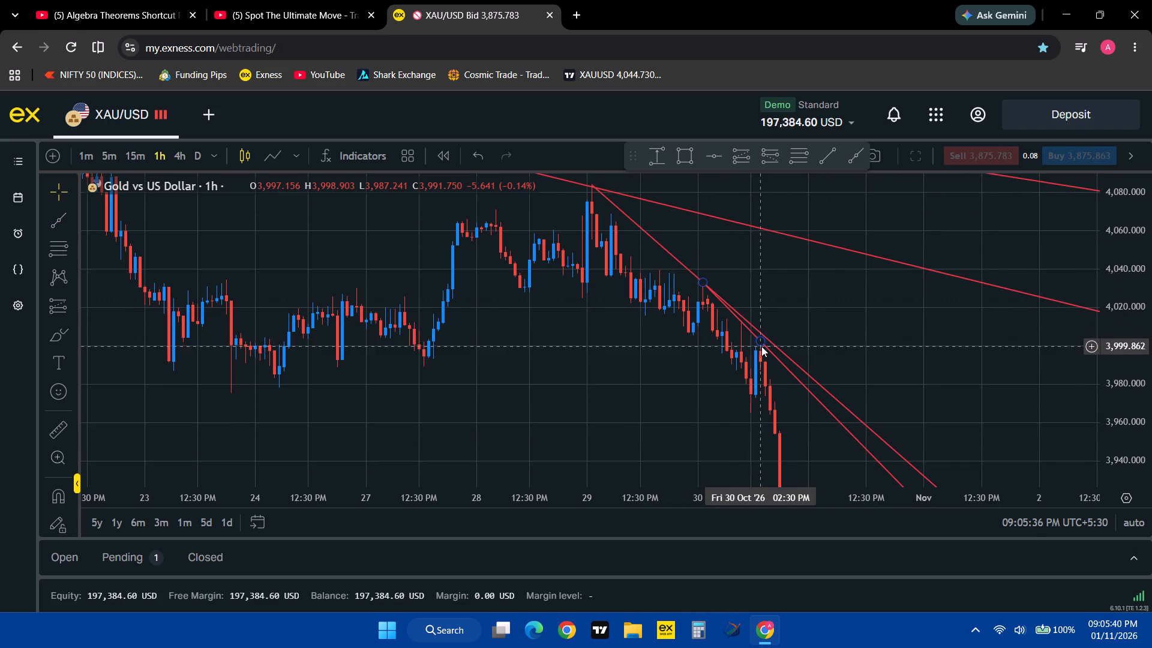
{"action": "left_click", "coordinate": [761, 341]}
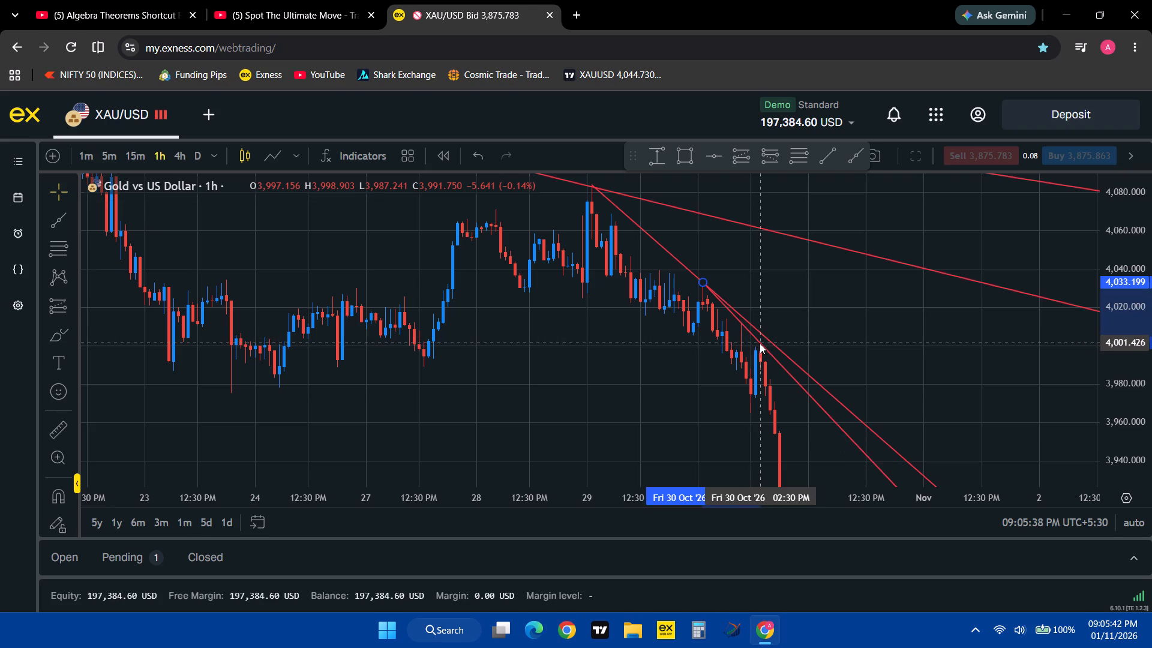
{"action": "left_click", "coordinate": [909, 347]}
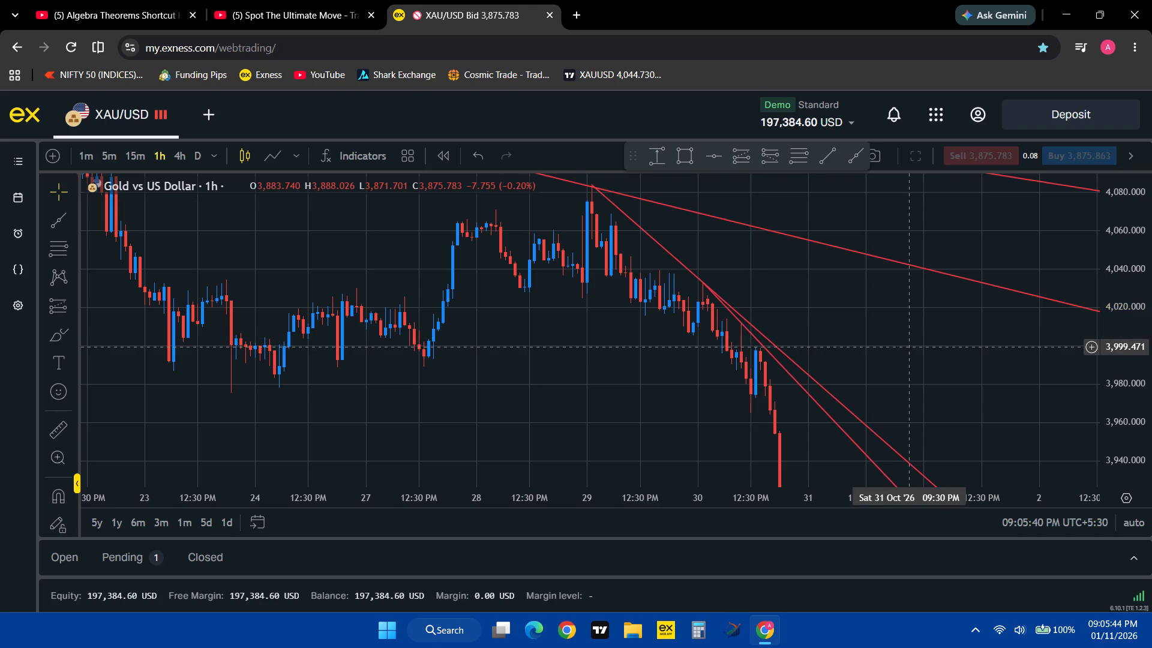
Examine the red resistance rays and green support ray against recent XAU/USD price on the 1-hour and 15-minute charts.
{"action": "left_click_drag", "start_coordinate": [976, 412], "coordinate": [1006, 378]}
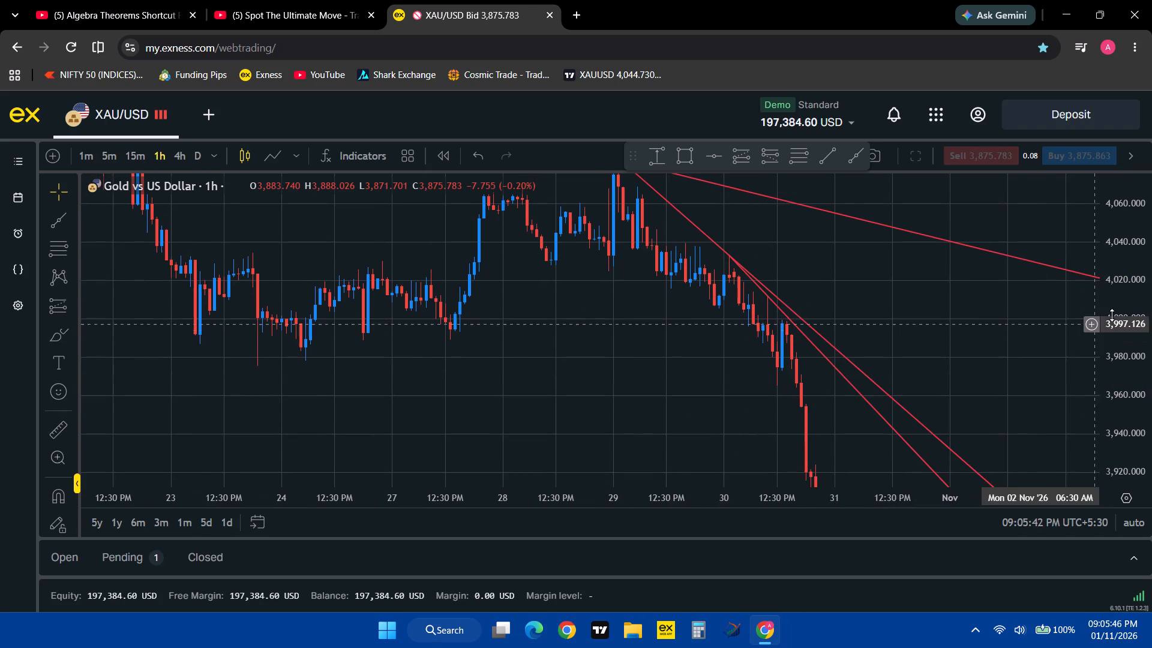
{"action": "left_click_drag", "start_coordinate": [1136, 301], "coordinate": [1098, 453]}
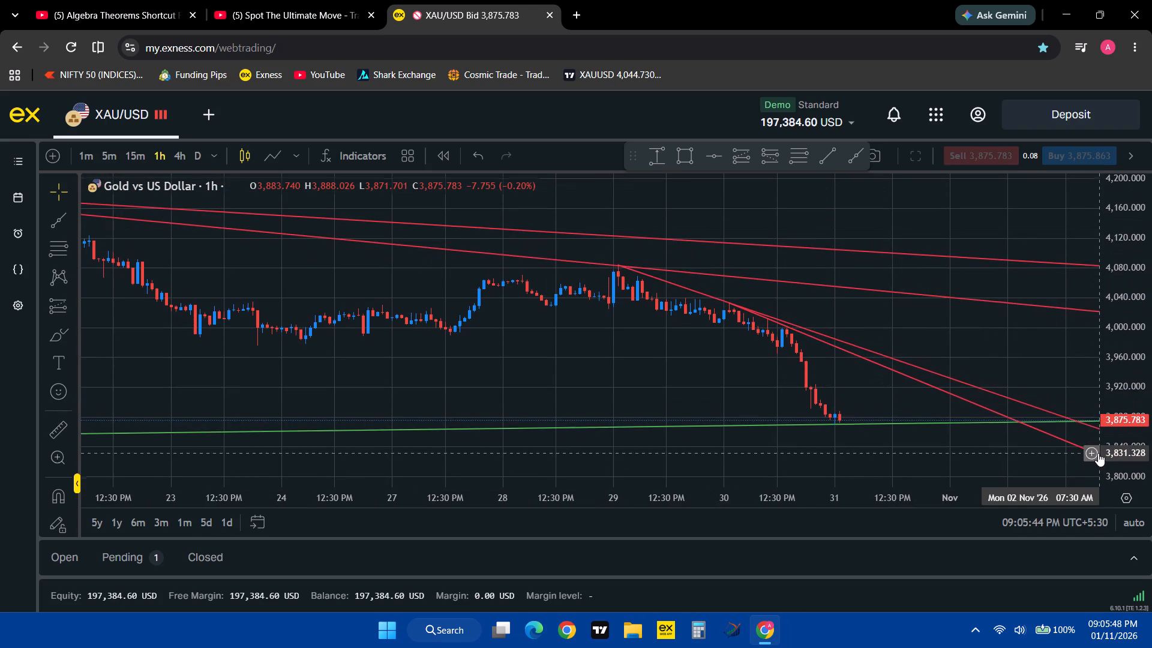
{"action": "left_click_drag", "start_coordinate": [1098, 453], "coordinate": [1098, 452]}
{"action": "left_click_drag", "start_coordinate": [759, 500], "coordinate": [1138, 503]}
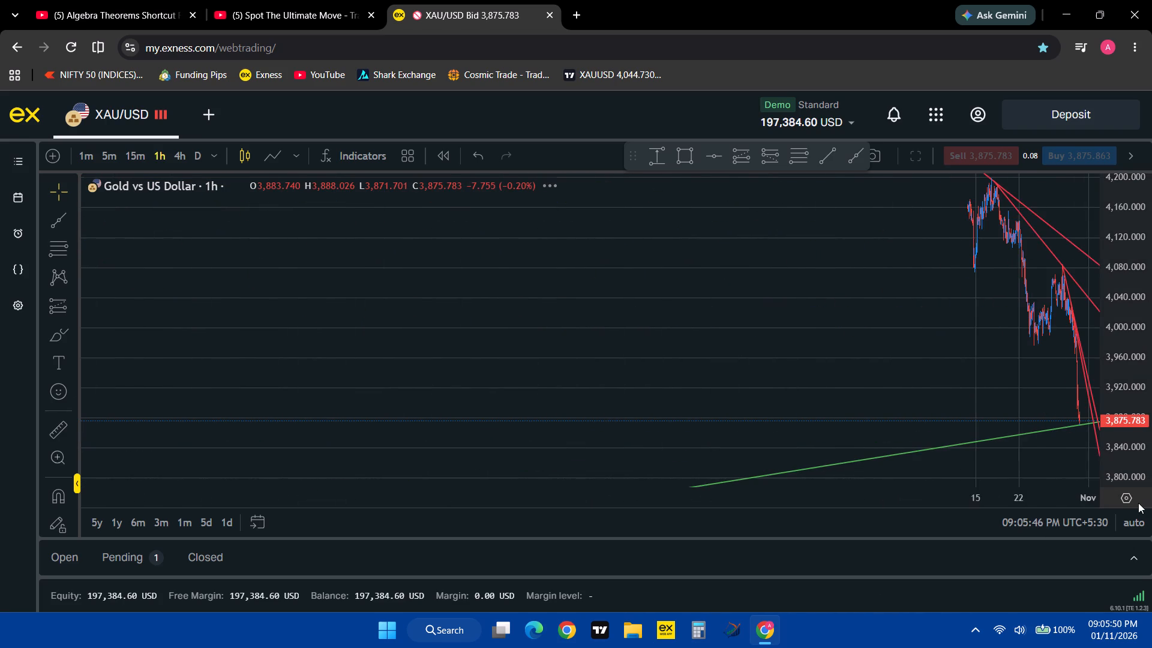
{"action": "left_click_drag", "start_coordinate": [1138, 503], "coordinate": [730, 453]}
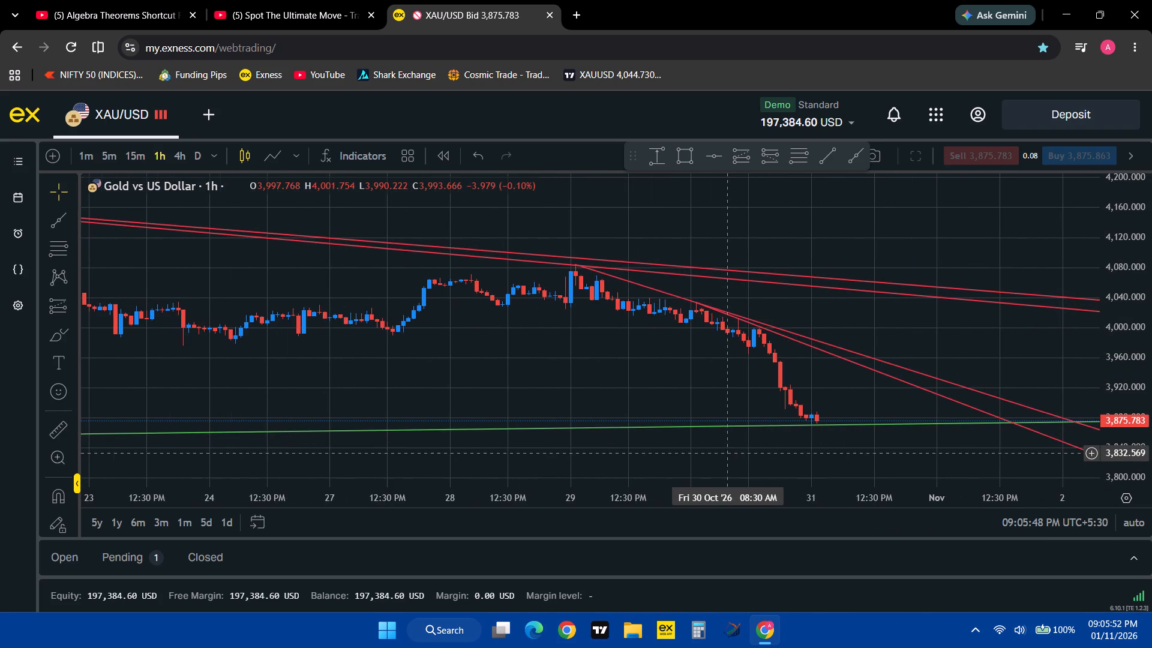
{"action": "left_click", "coordinate": [137, 154]}
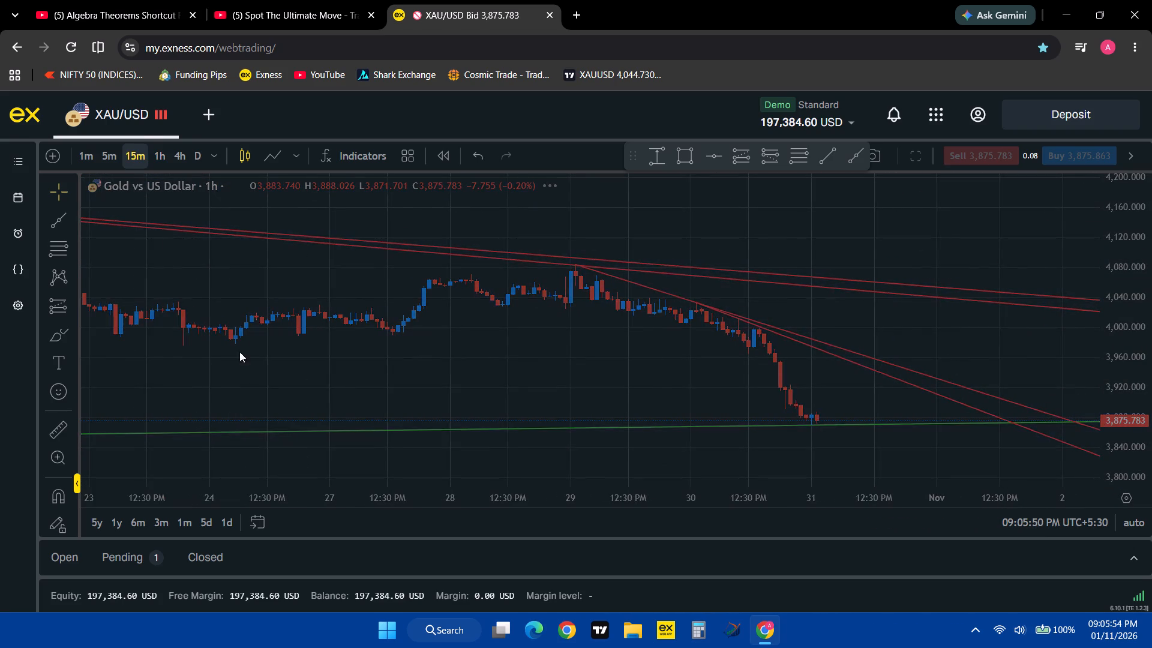
{"action": "left_click_drag", "start_coordinate": [683, 493], "coordinate": [857, 490]}
{"action": "left_click_drag", "start_coordinate": [924, 448], "coordinate": [784, 345]}
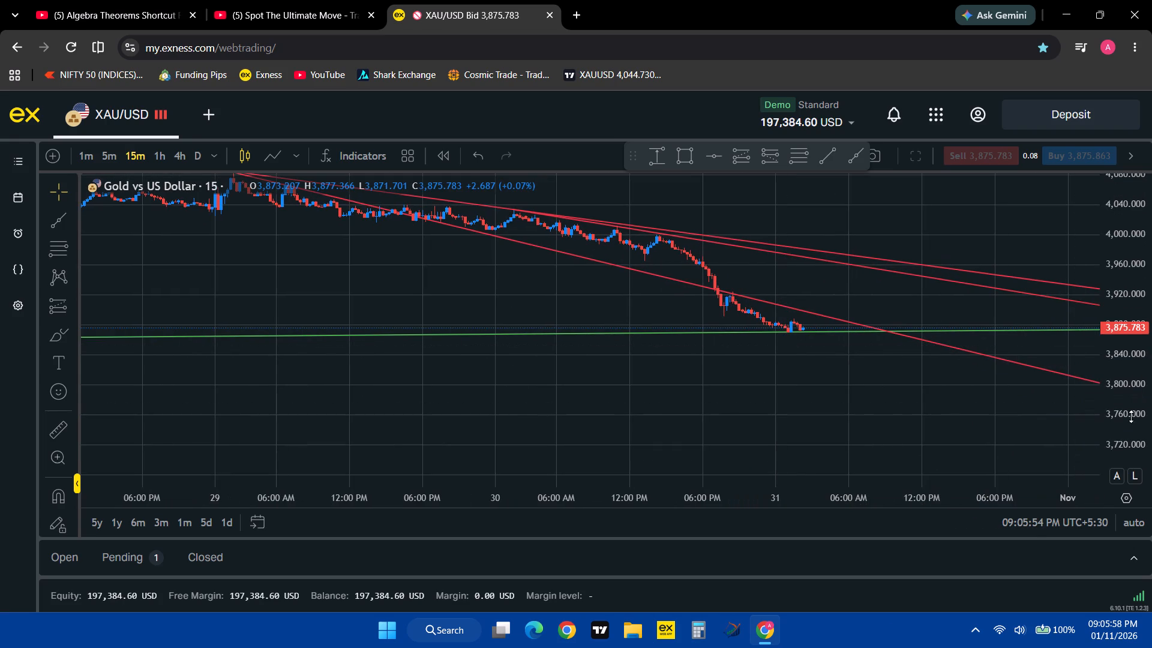
{"action": "left_click_drag", "start_coordinate": [1137, 420], "coordinate": [1121, 256]}
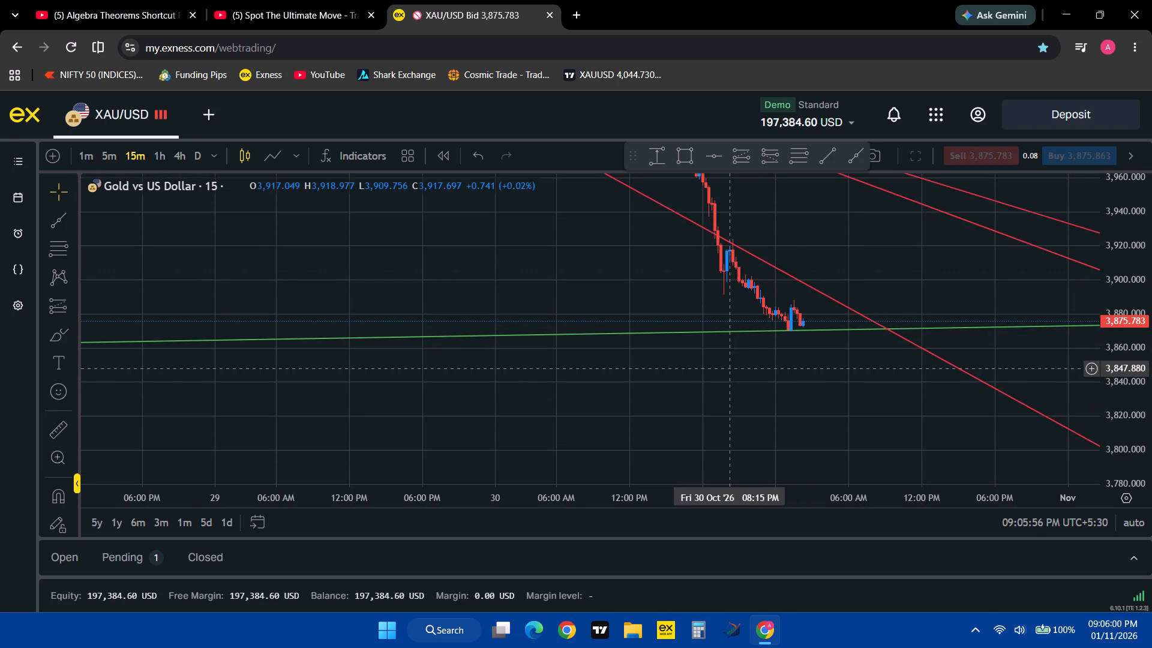
{"action": "left_click_drag", "start_coordinate": [728, 368], "coordinate": [807, 440]}
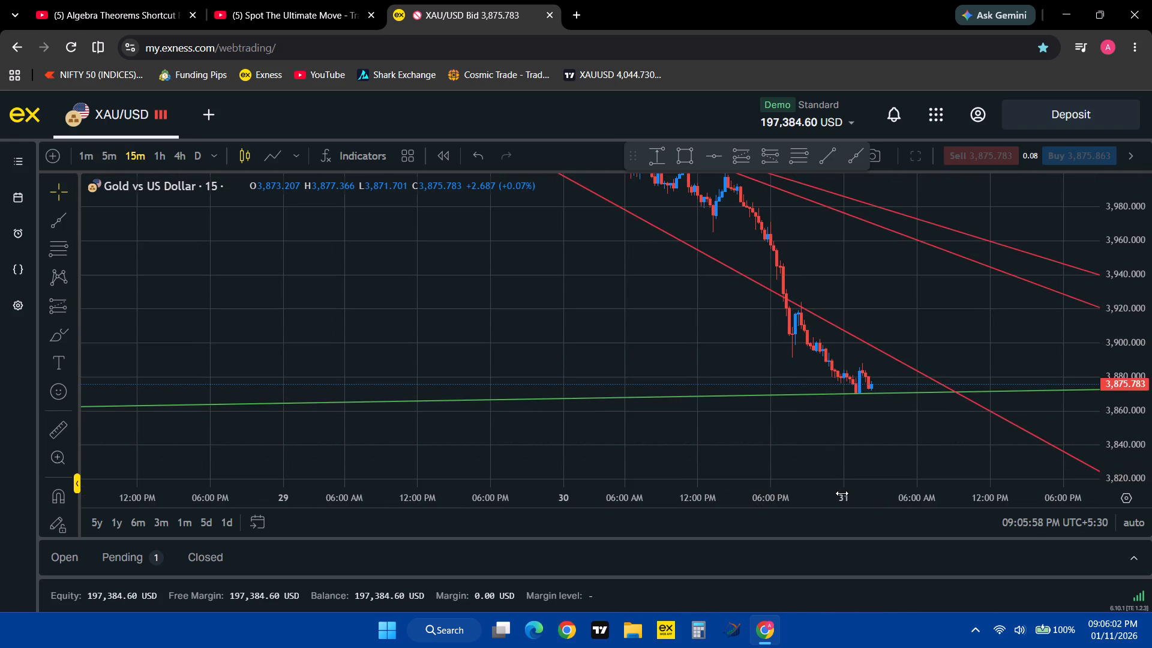
{"action": "left_click_drag", "start_coordinate": [842, 493], "coordinate": [607, 501]}
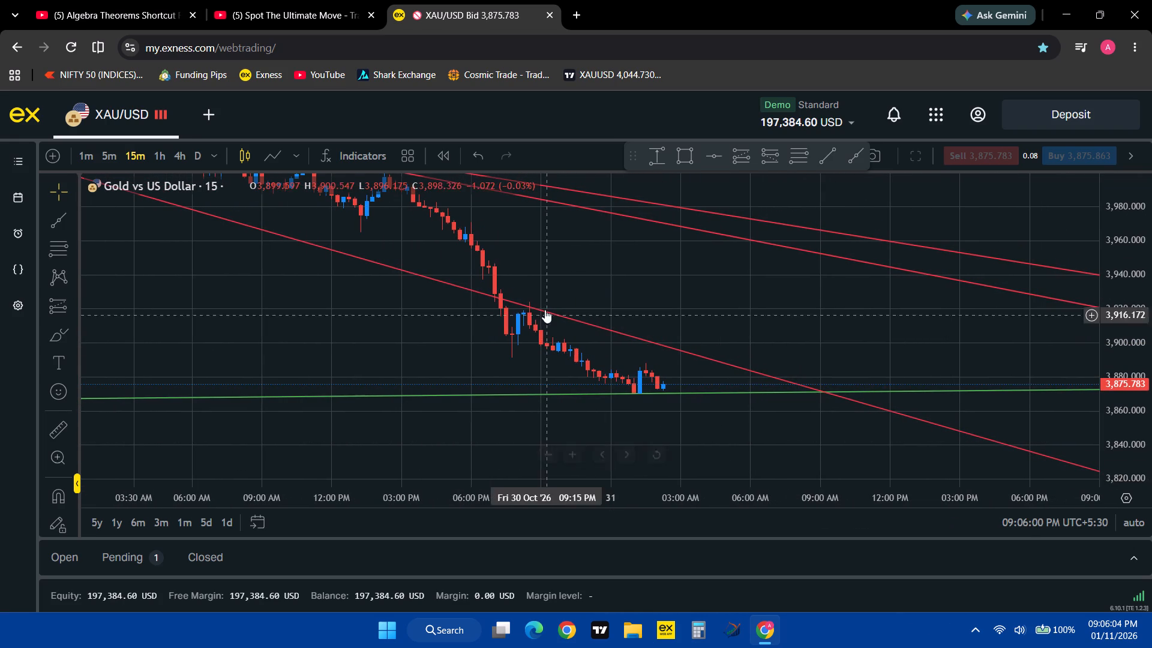
{"action": "left_click", "coordinate": [526, 304]}
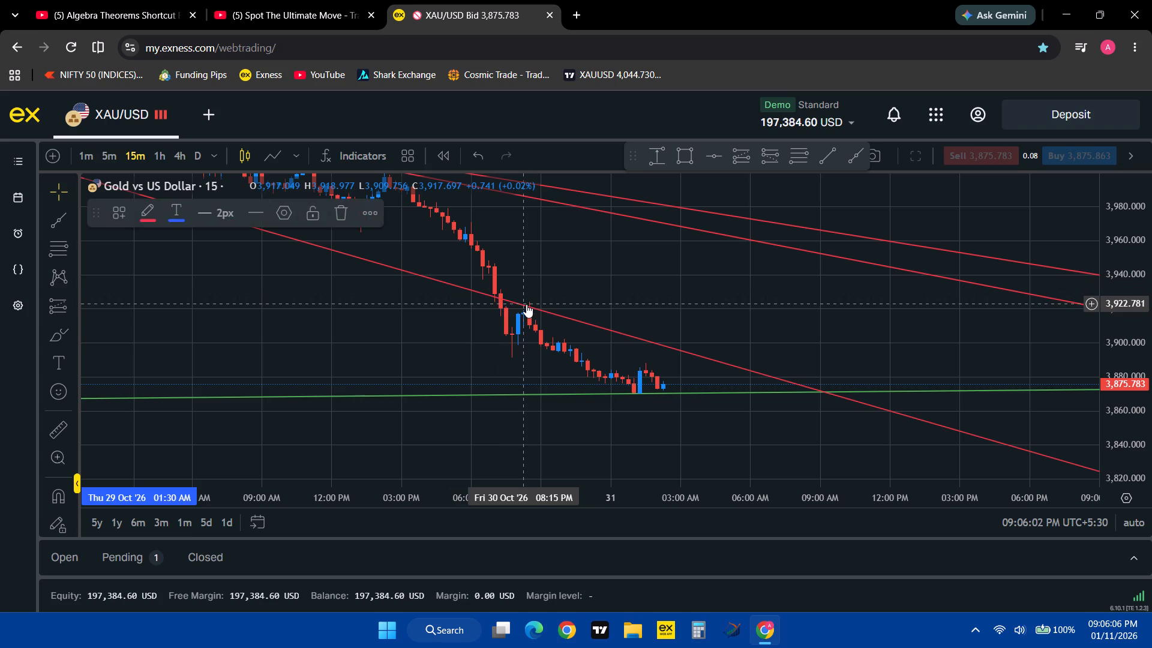
{"action": "left_click", "coordinate": [401, 337]}
{"action": "left_click_drag", "start_coordinate": [401, 337], "coordinate": [566, 418]}
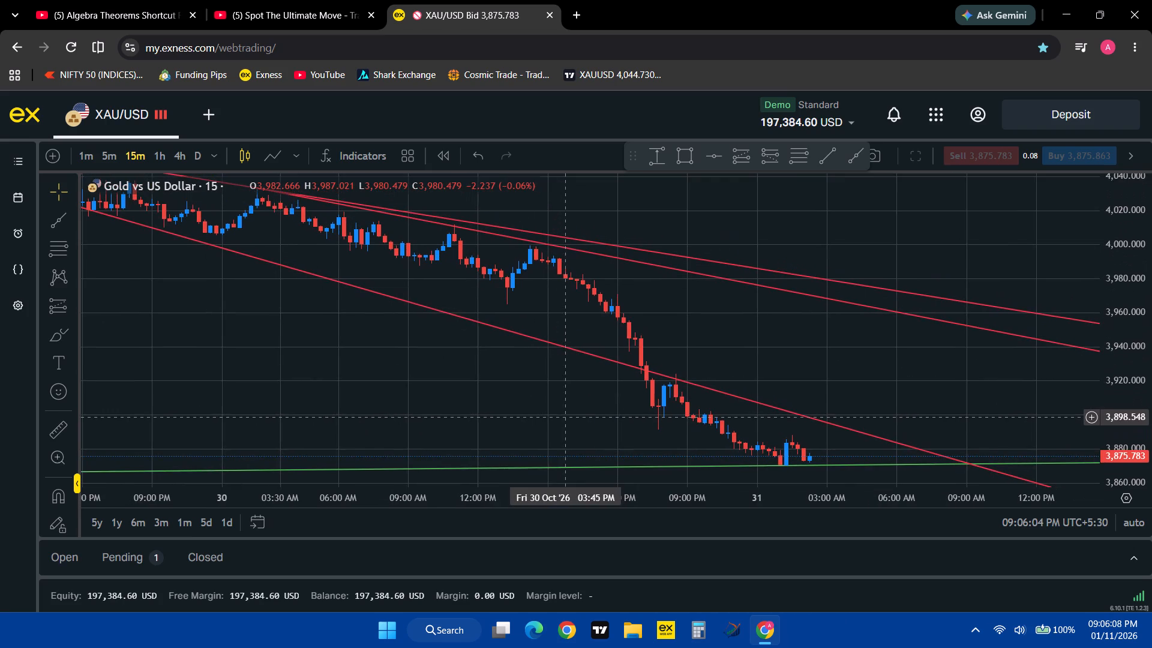
{"action": "left_click_drag", "start_coordinate": [566, 418], "coordinate": [584, 401]}
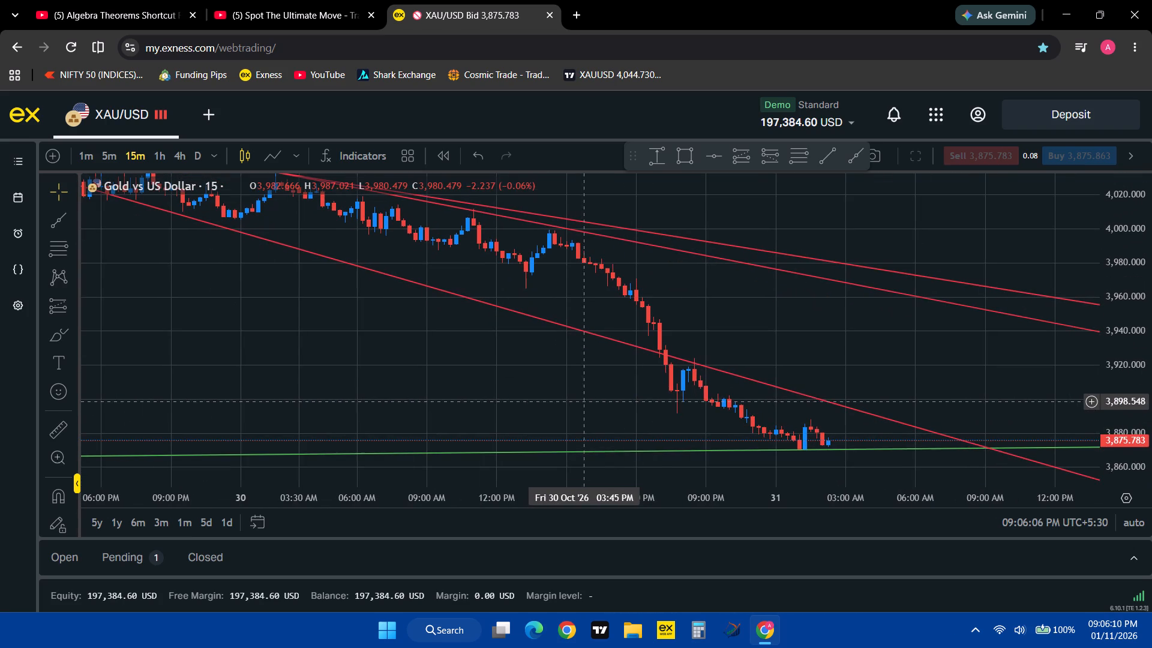
{"action": "left_click_drag", "start_coordinate": [574, 502], "coordinate": [791, 515]}
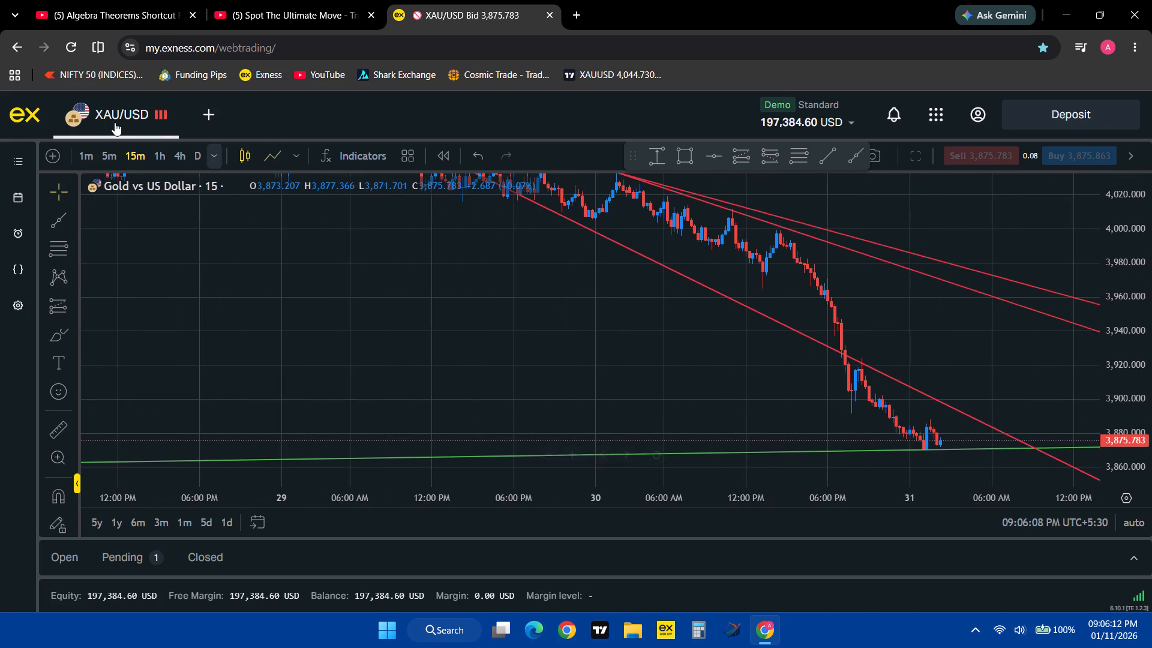
On the 15-minute chart, move the red ray's start anchor onto the swing high at about 4,083, 01:30 on 29 October 2026.
{"action": "left_click", "coordinate": [160, 162]}
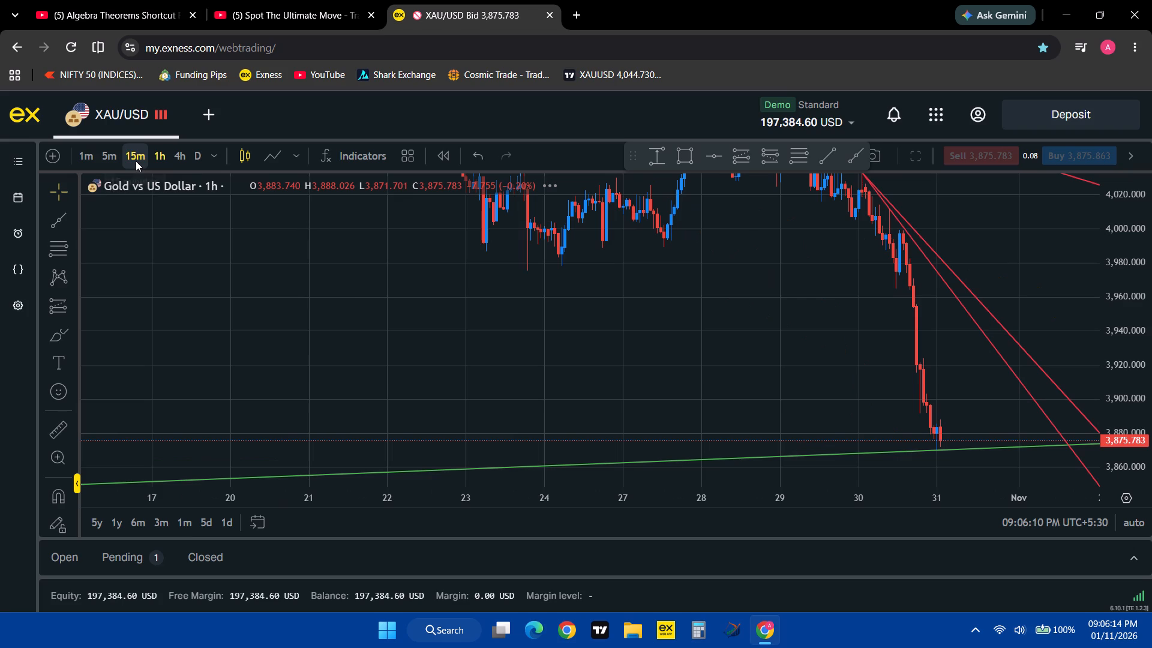
{"action": "left_click", "coordinate": [136, 161]}
{"action": "left_click_drag", "start_coordinate": [583, 353], "coordinate": [827, 575]}
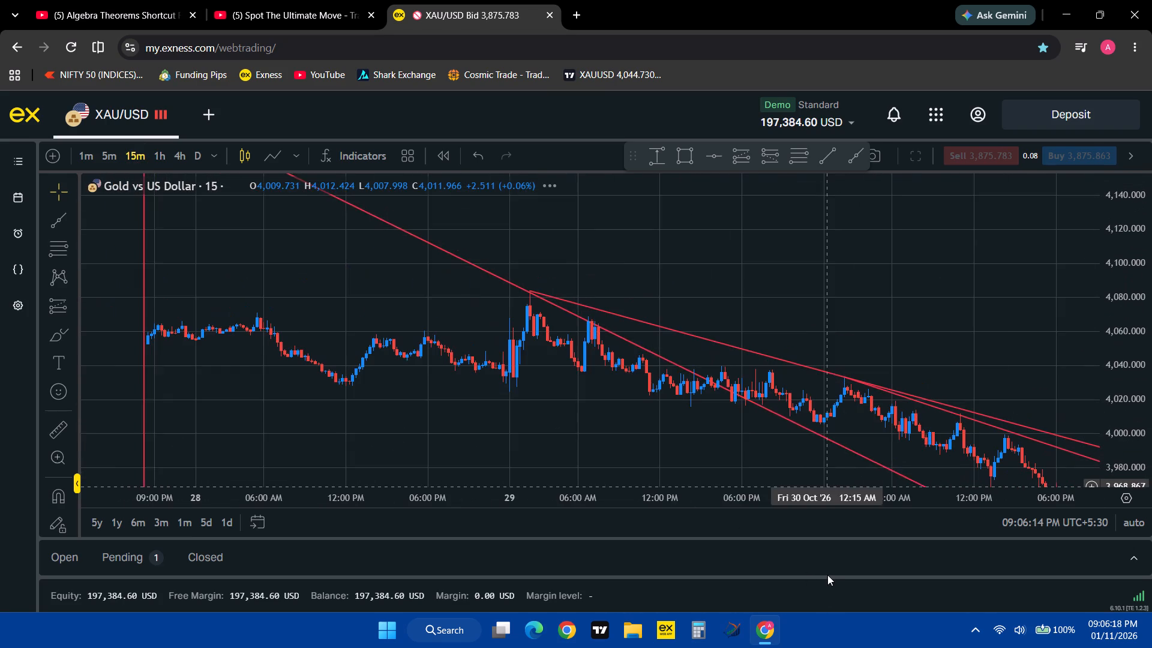
{"action": "left_click_drag", "start_coordinate": [750, 443], "coordinate": [513, 310]}
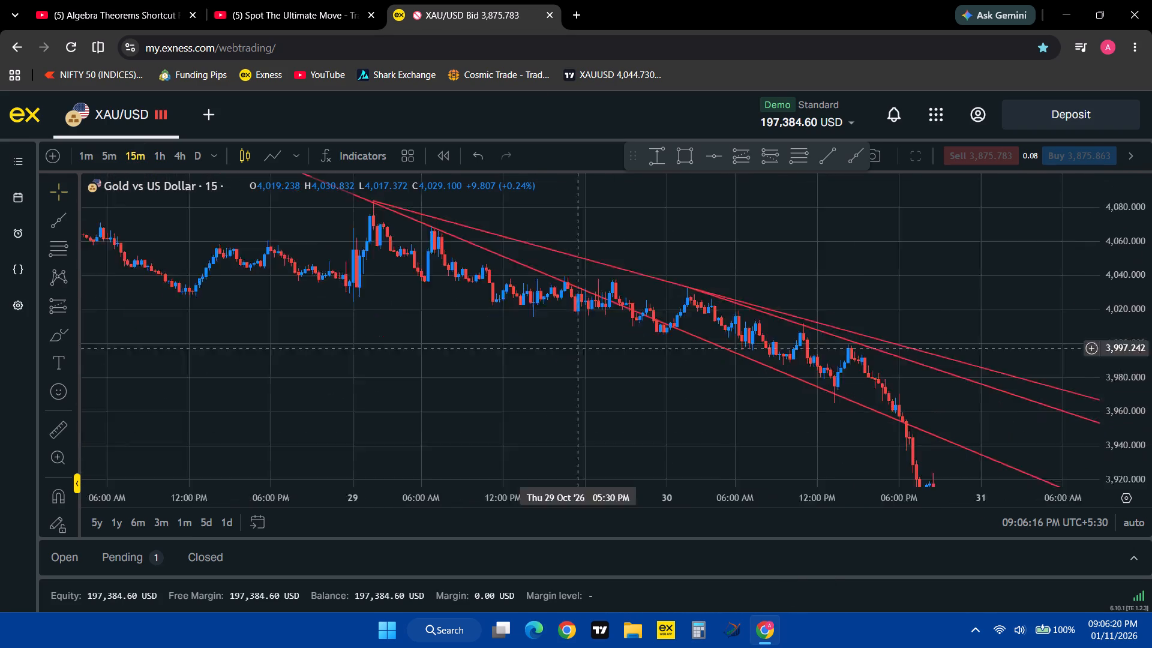
{"action": "left_click_drag", "start_coordinate": [513, 310], "coordinate": [751, 428]}
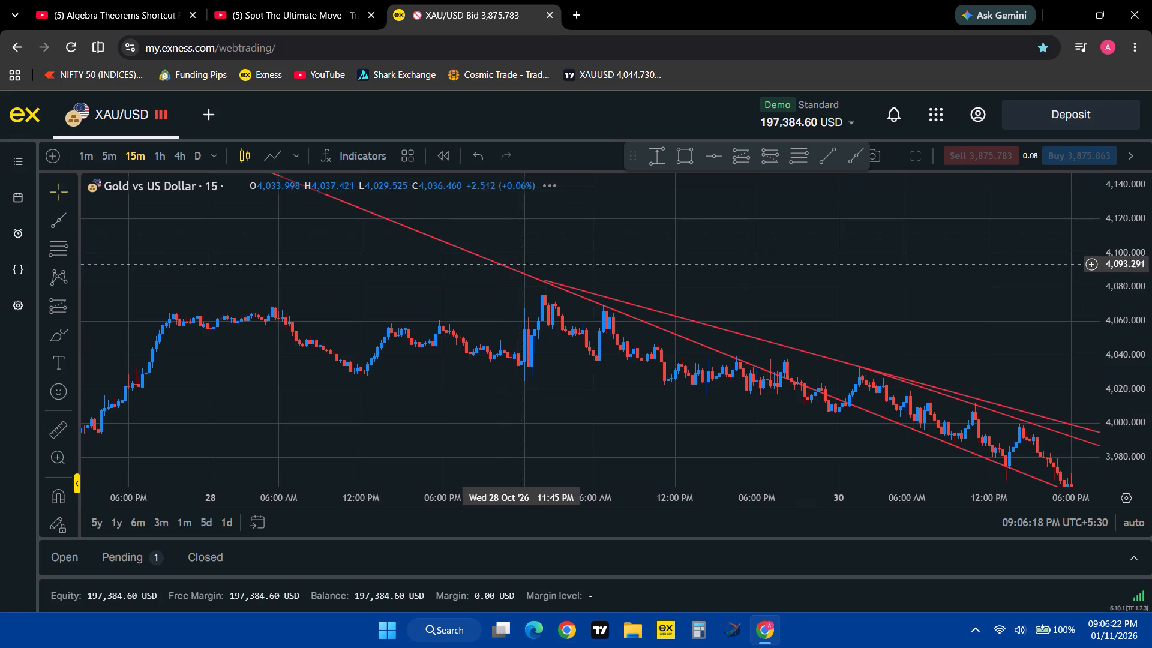
{"action": "left_click", "coordinate": [542, 281]}
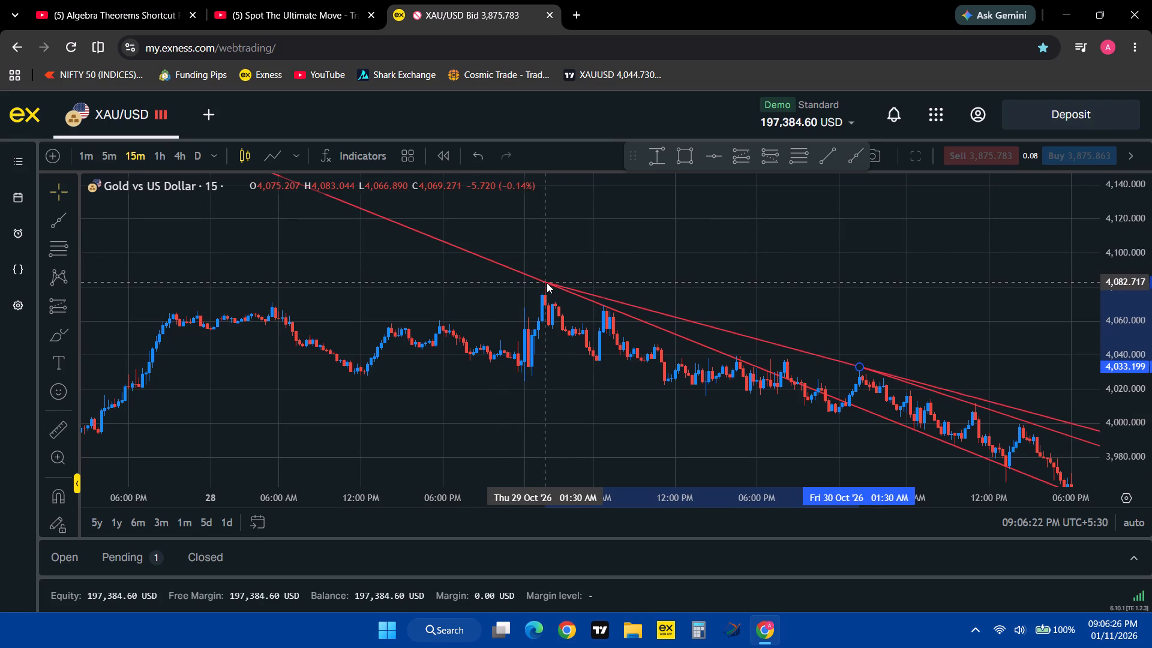
{"action": "left_click", "coordinate": [769, 276]}
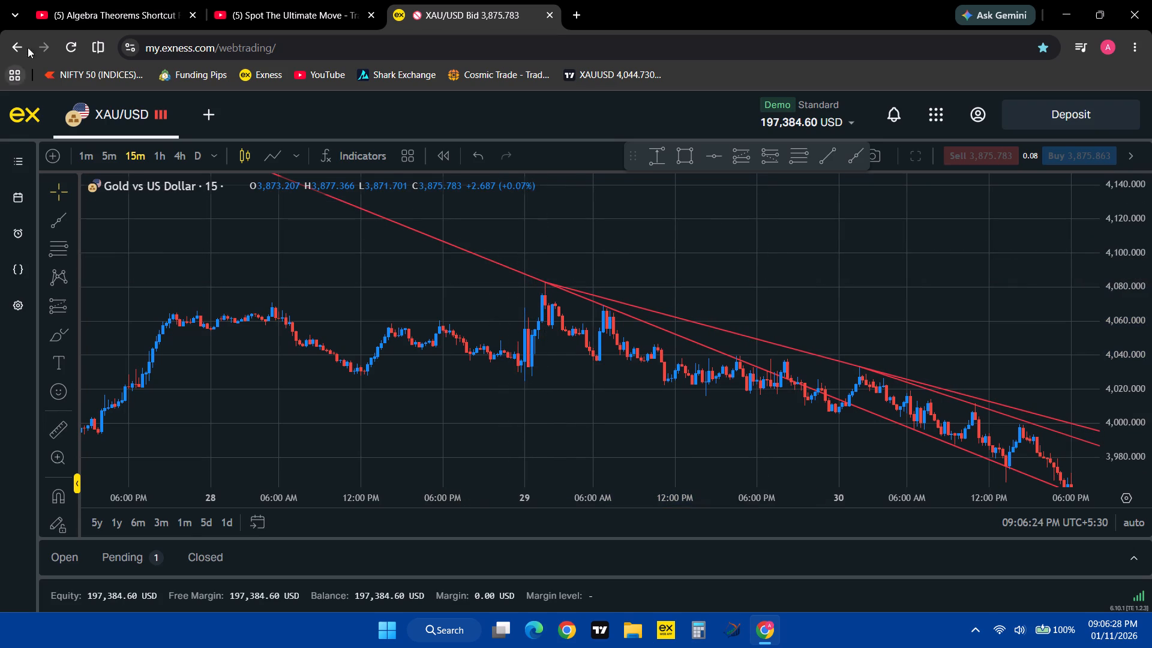
Reload the Exness web trading page.
{"action": "left_click", "coordinate": [65, 41]}
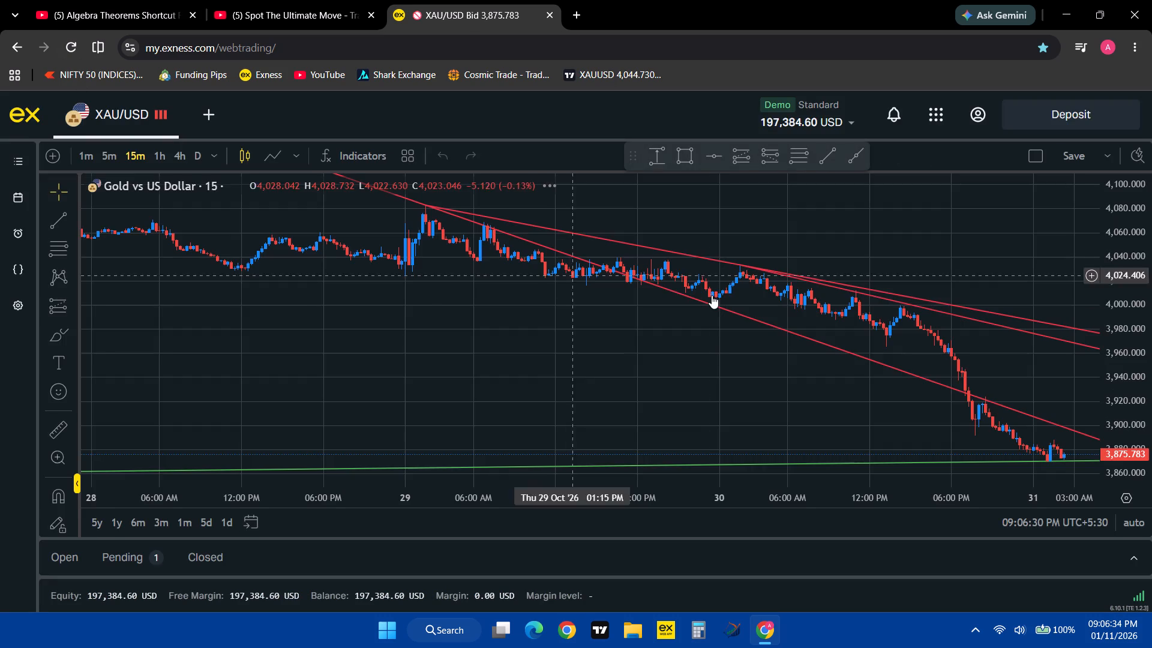
Examine the 15-minute price history from late September through October 2026 against the red resistance rays and green support ray.
{"action": "left_click_drag", "start_coordinate": [857, 494], "coordinate": [940, 493]}
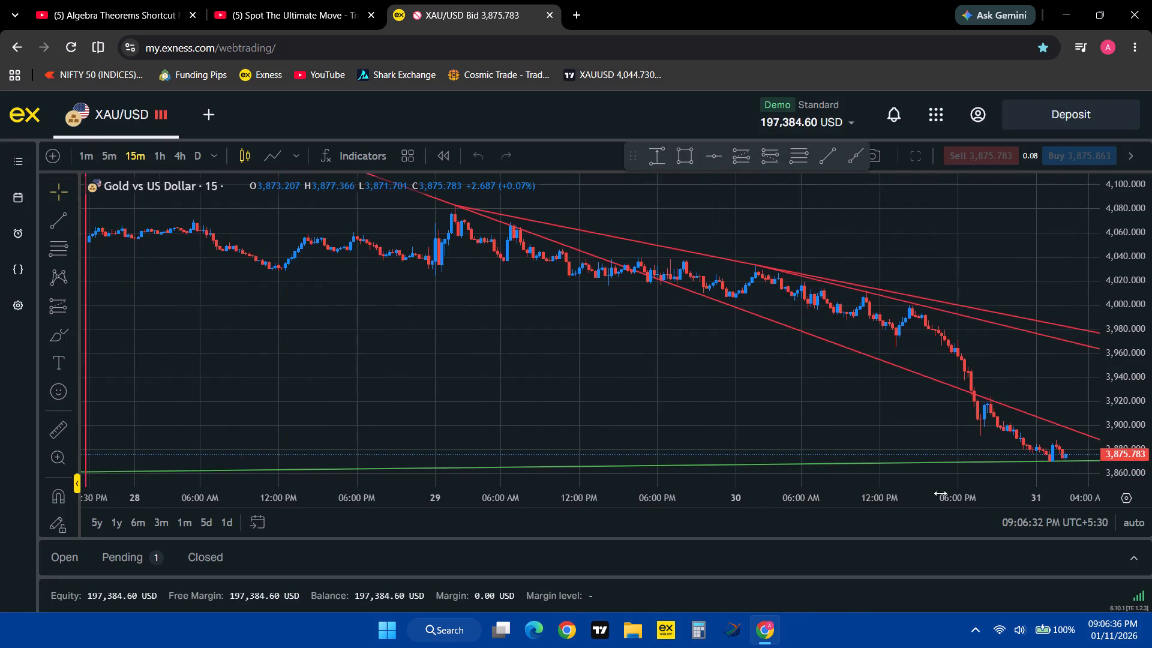
{"action": "left_click_drag", "start_coordinate": [940, 493], "coordinate": [1013, 494]}
{"action": "left_click_drag", "start_coordinate": [838, 327], "coordinate": [778, 451]}
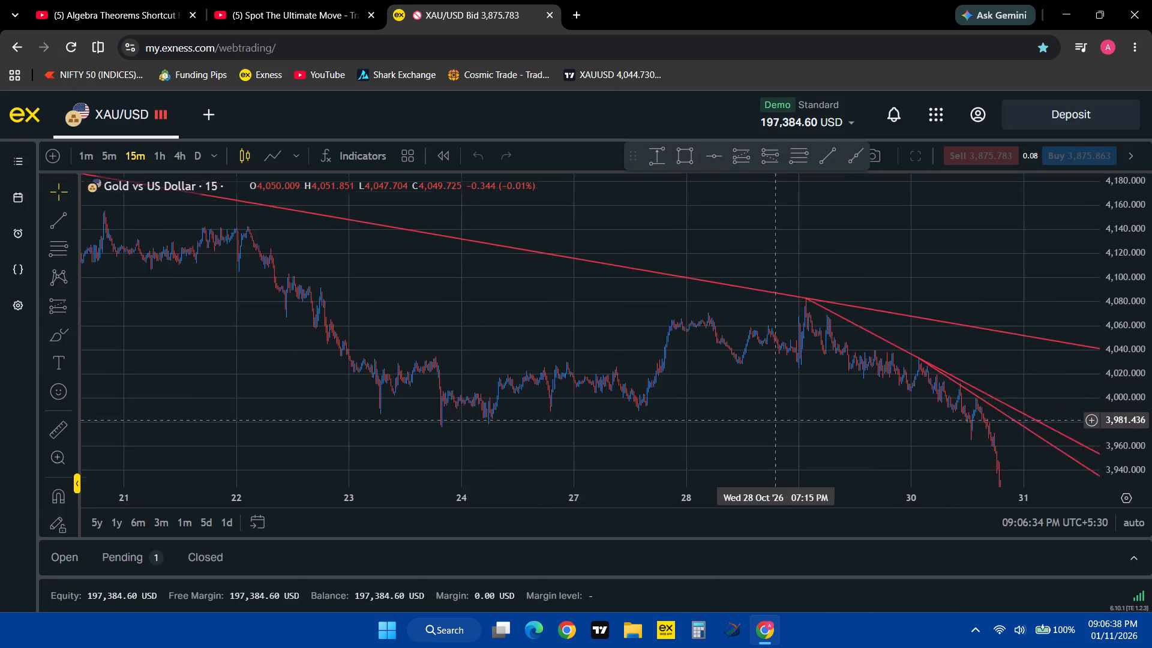
{"action": "left_click_drag", "start_coordinate": [778, 451], "coordinate": [1118, 510]}
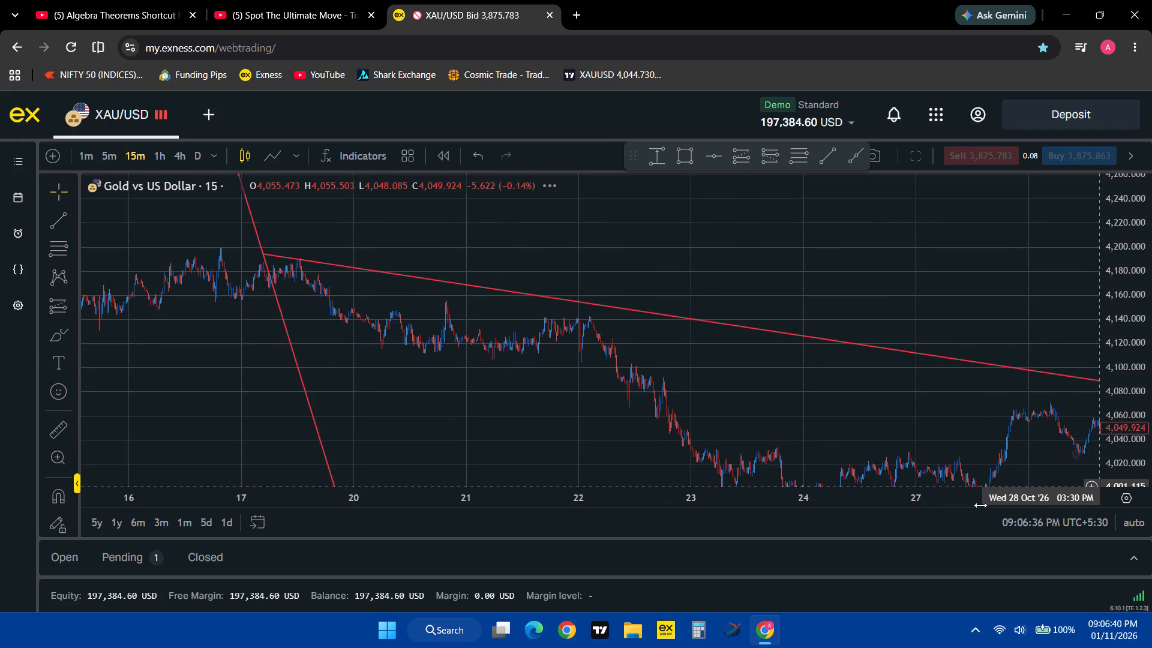
{"action": "left_click_drag", "start_coordinate": [794, 491], "coordinate": [1065, 509]}
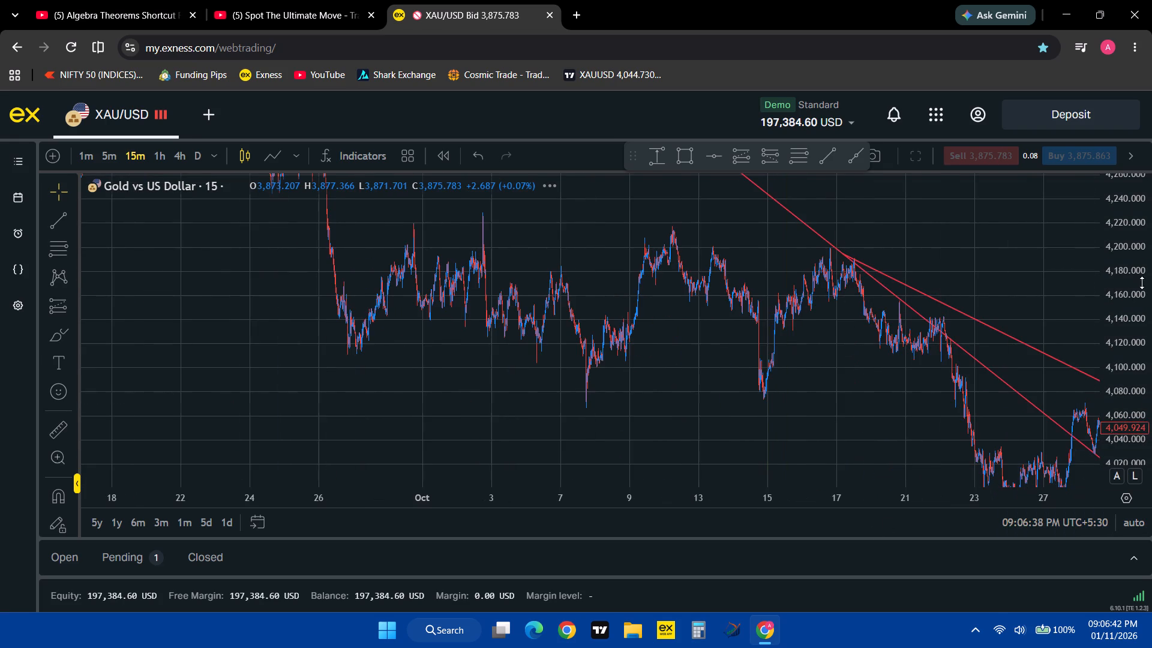
{"action": "left_click_drag", "start_coordinate": [1117, 219], "coordinate": [1121, 482]}
{"action": "left_click_drag", "start_coordinate": [992, 451], "coordinate": [688, 370]}
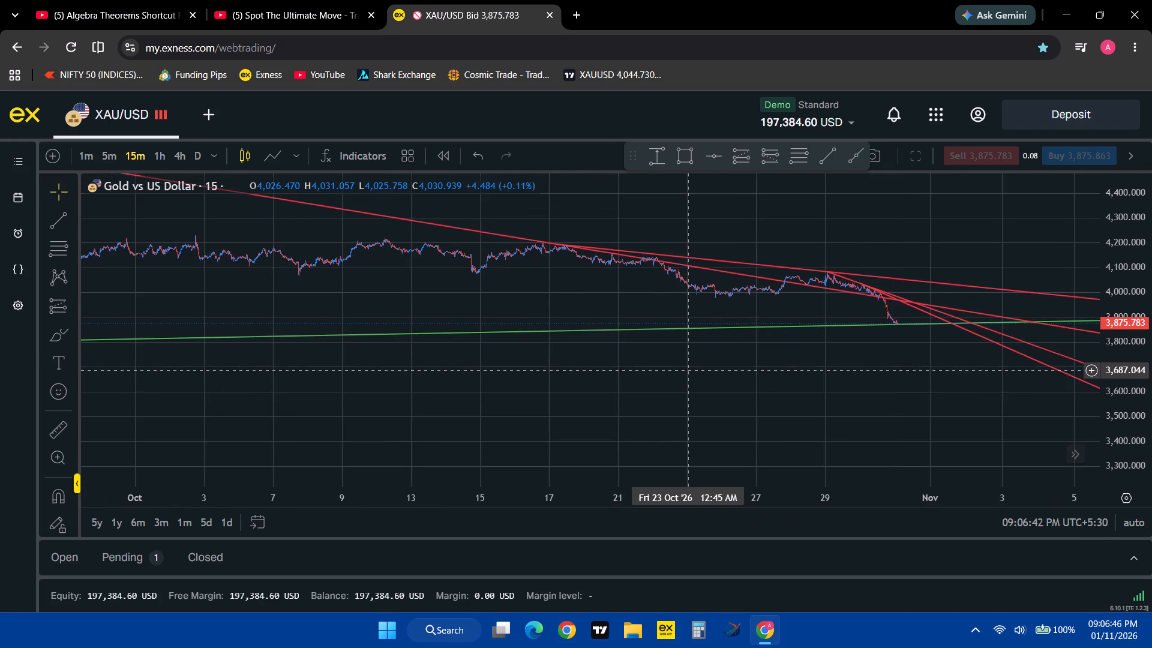
{"action": "left_click_drag", "start_coordinate": [1147, 421], "coordinate": [1136, 210]}
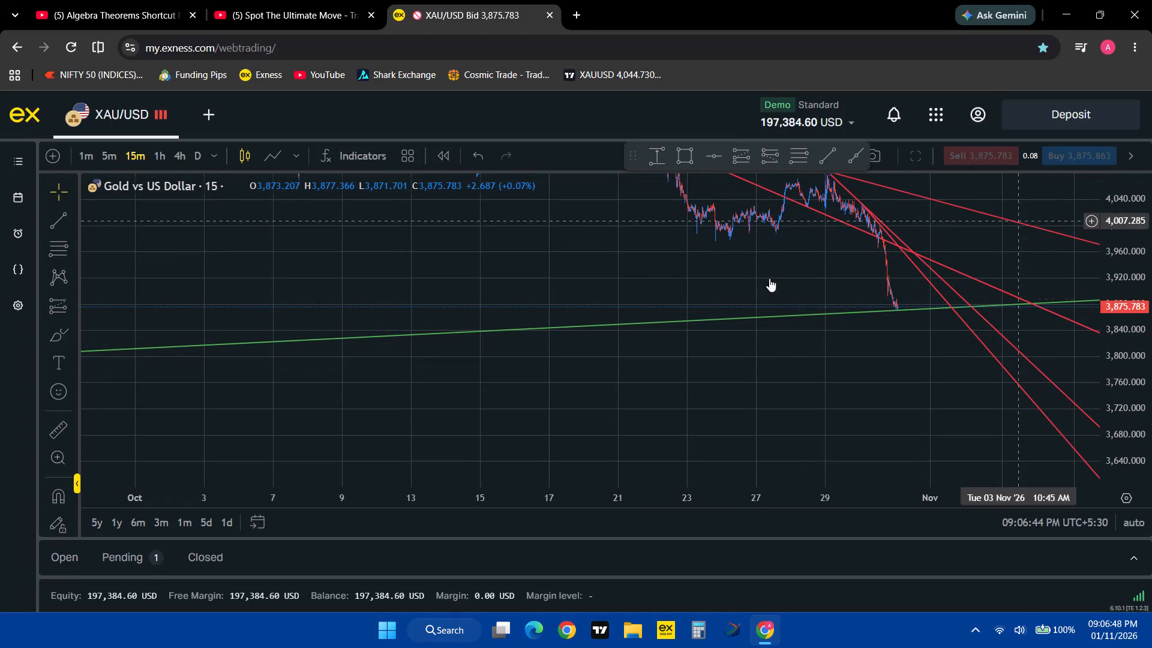
{"action": "left_click_drag", "start_coordinate": [548, 269], "coordinate": [698, 443]}
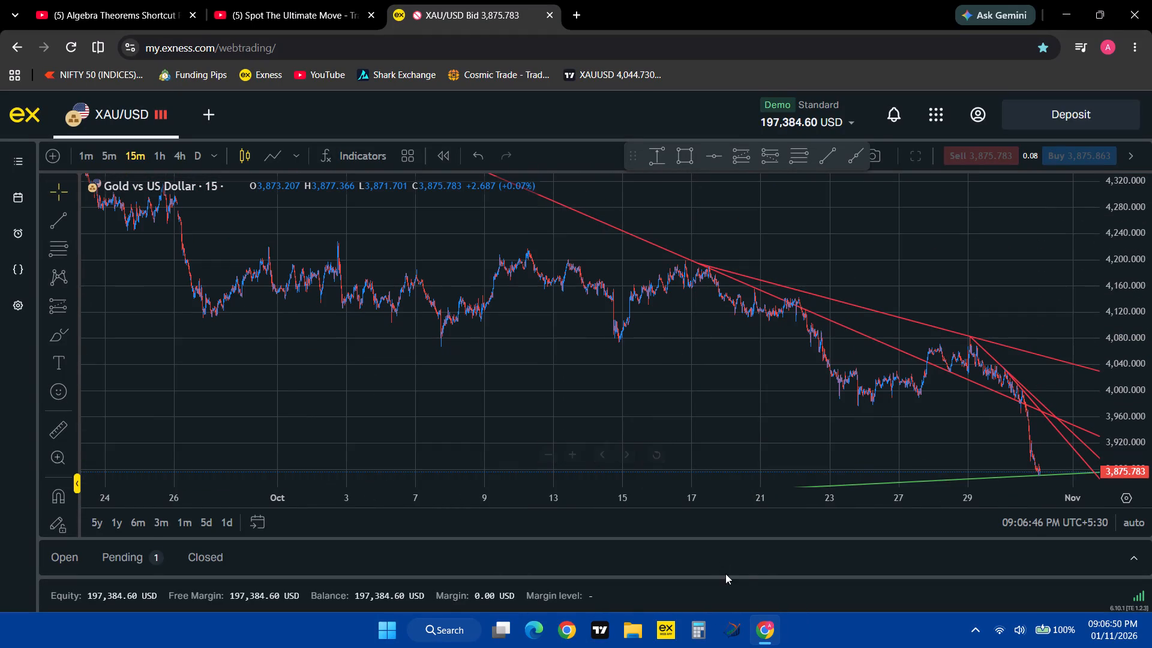
{"action": "left_click_drag", "start_coordinate": [829, 503], "coordinate": [562, 464]}
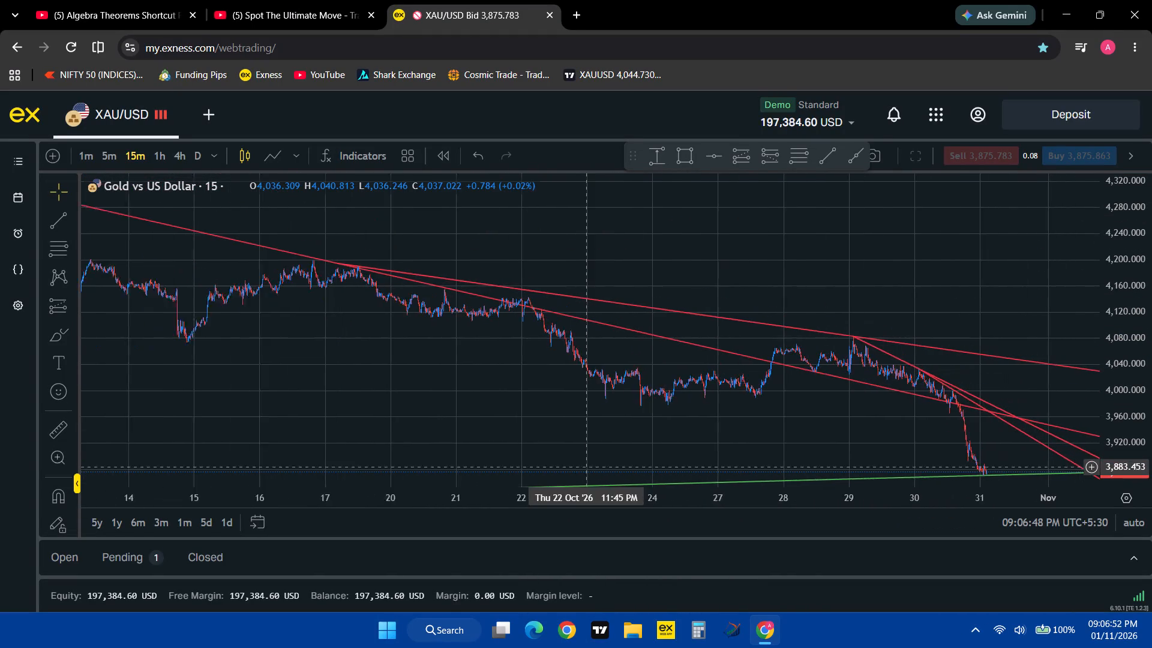
{"action": "left_click_drag", "start_coordinate": [562, 464], "coordinate": [1081, 505]}
{"action": "left_click_drag", "start_coordinate": [1143, 227], "coordinate": [1147, 400]}
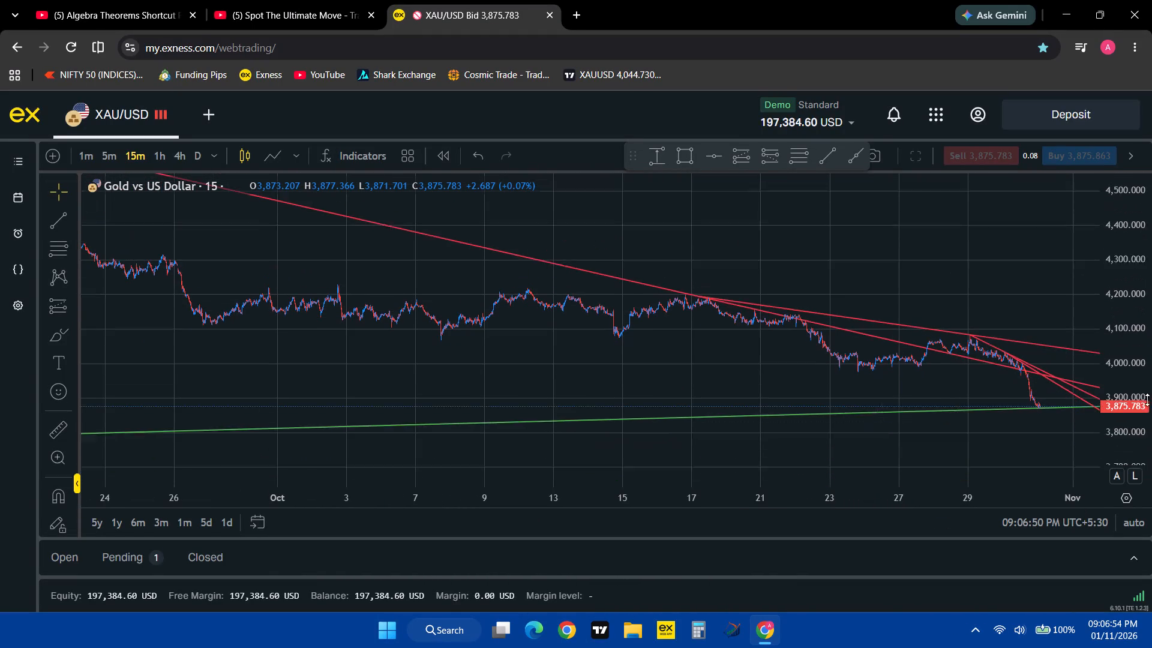
{"action": "left_click_drag", "start_coordinate": [1147, 400], "coordinate": [1147, 403]}
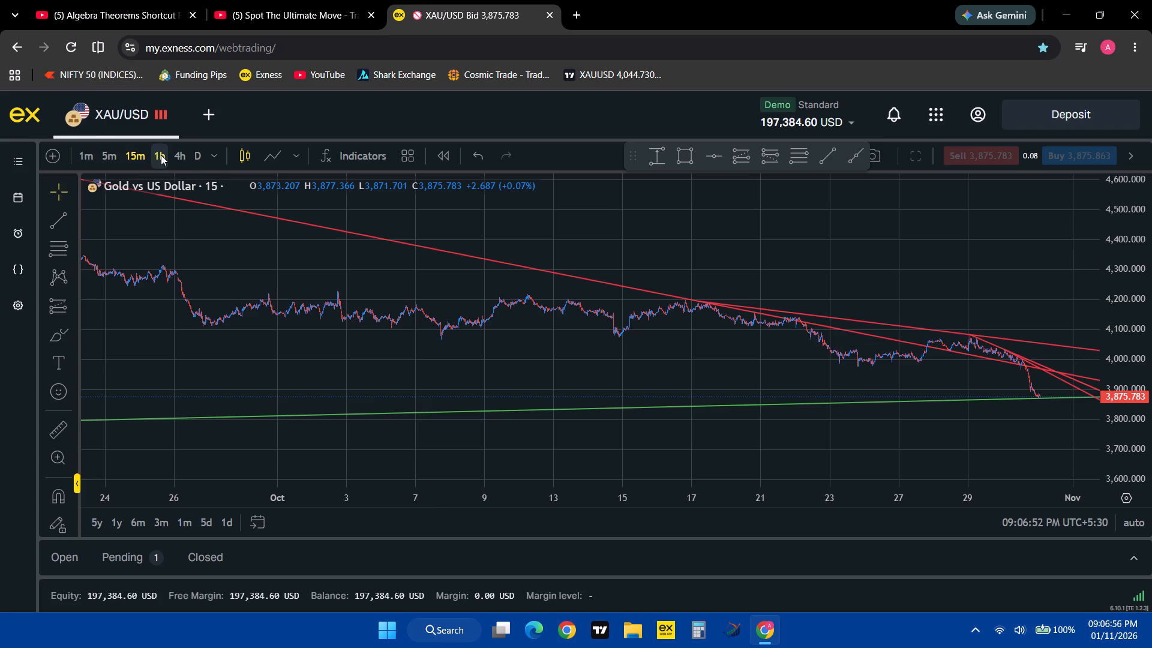
Compare the ray structure on the 1-hour chart with the 15-minute chart, checking where the rays meet beyond the latest price.
{"action": "left_click", "coordinate": [161, 155]}
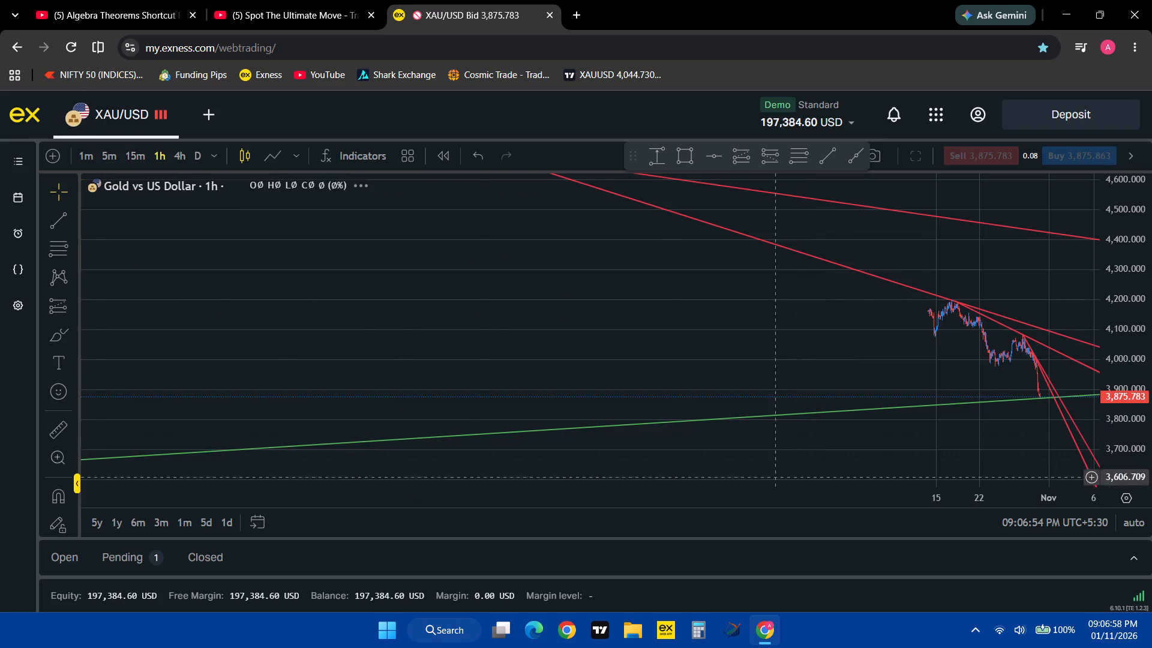
{"action": "left_click_drag", "start_coordinate": [779, 496], "coordinate": [846, 505]}
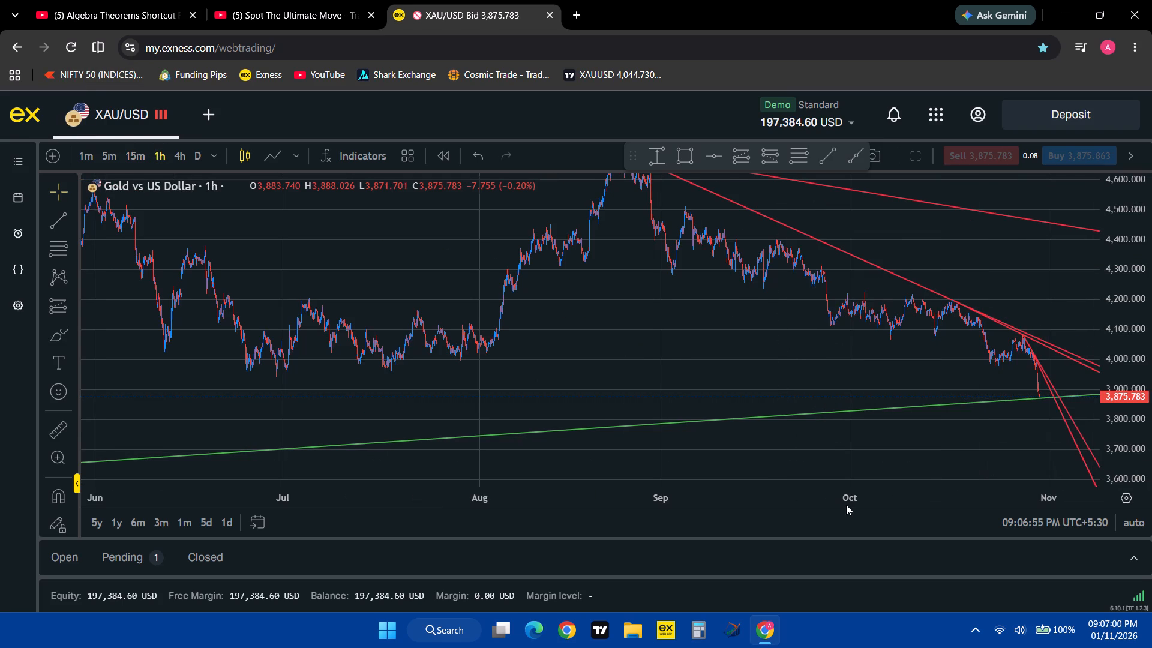
{"action": "left_click", "coordinate": [135, 155]}
{"action": "left_click_drag", "start_coordinate": [1133, 436], "coordinate": [1102, 170]}
{"action": "left_click_drag", "start_coordinate": [749, 356], "coordinate": [562, 229]}
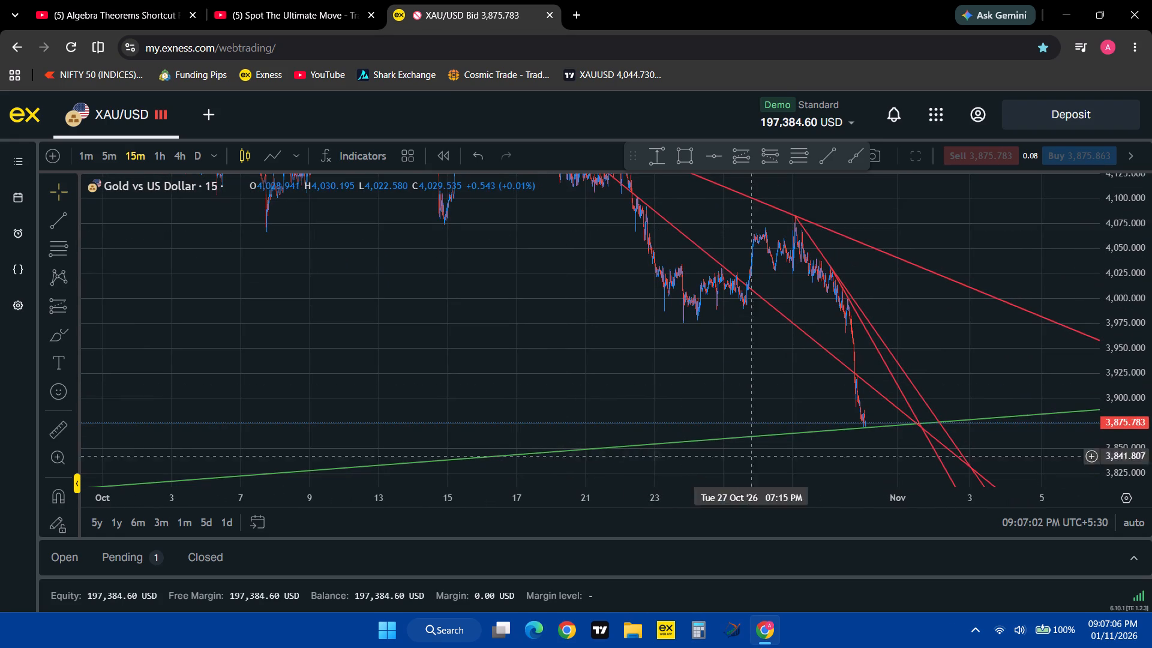
{"action": "left_click_drag", "start_coordinate": [859, 504], "coordinate": [314, 498]}
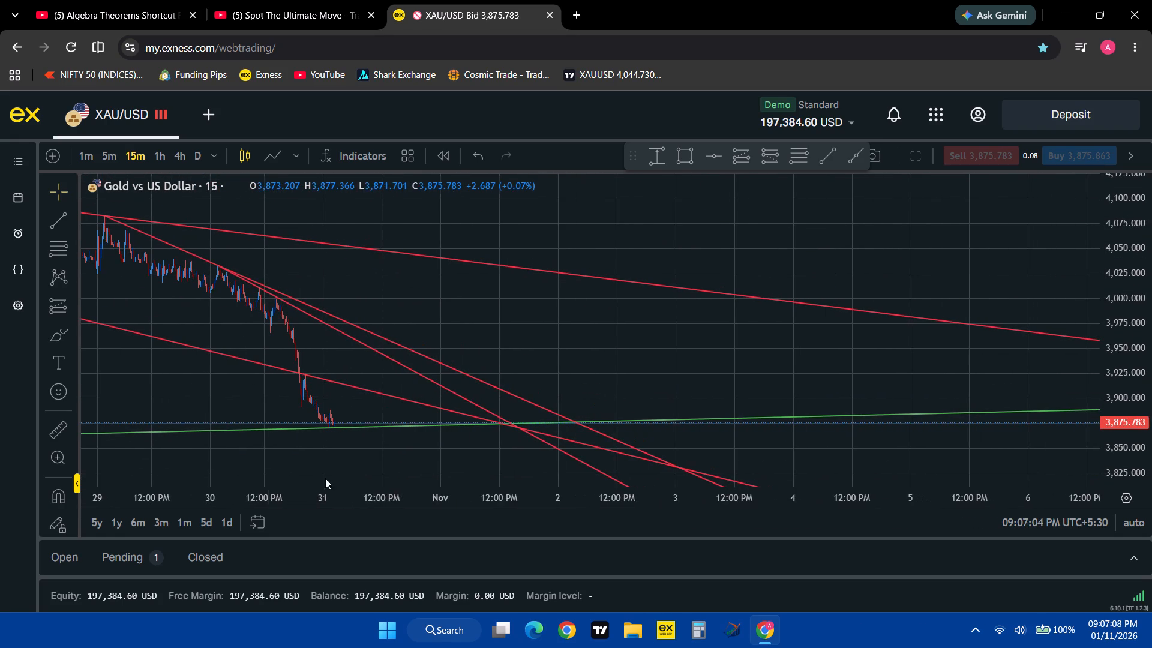
Examine the 15-minute chart from the latest rays back through the August 2026 highs to the long red ray's origin.
{"action": "left_click_drag", "start_coordinate": [608, 343], "coordinate": [1136, 265]}
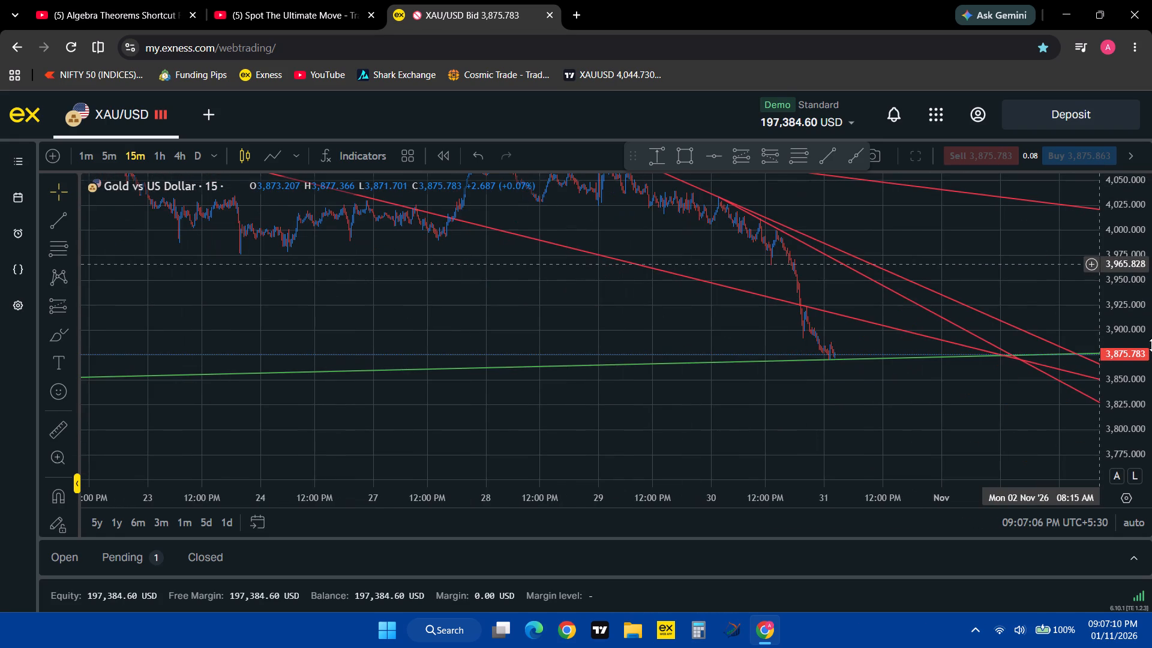
{"action": "left_click_drag", "start_coordinate": [1134, 432], "coordinate": [1151, 205]}
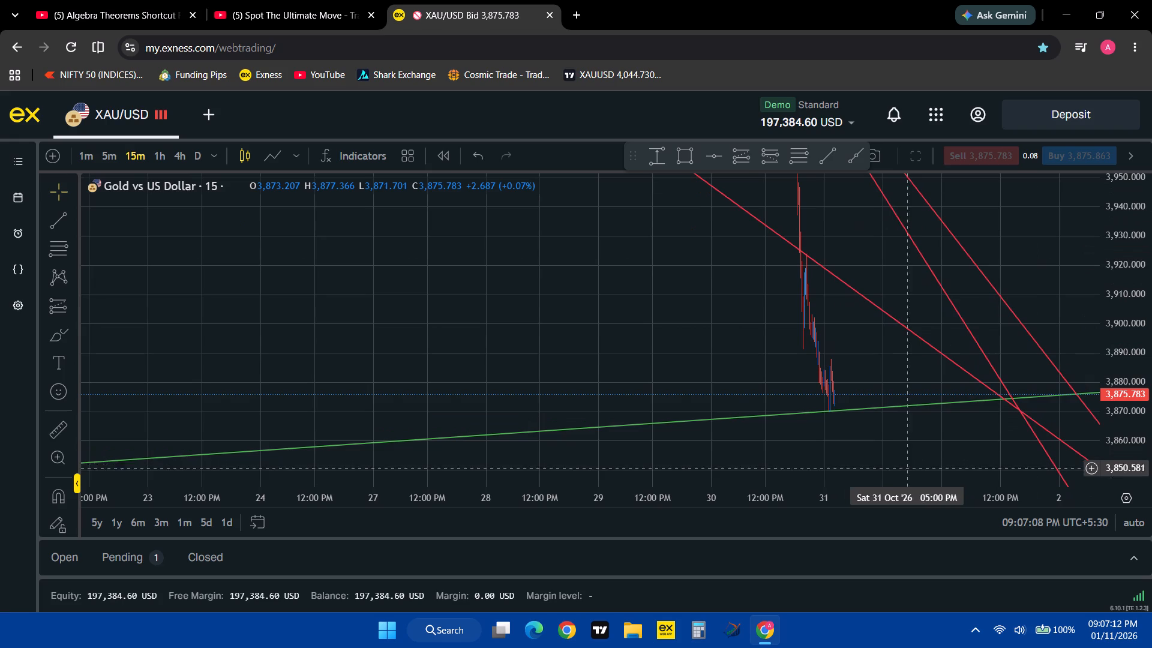
{"action": "left_click_drag", "start_coordinate": [928, 505], "coordinate": [1132, 492]}
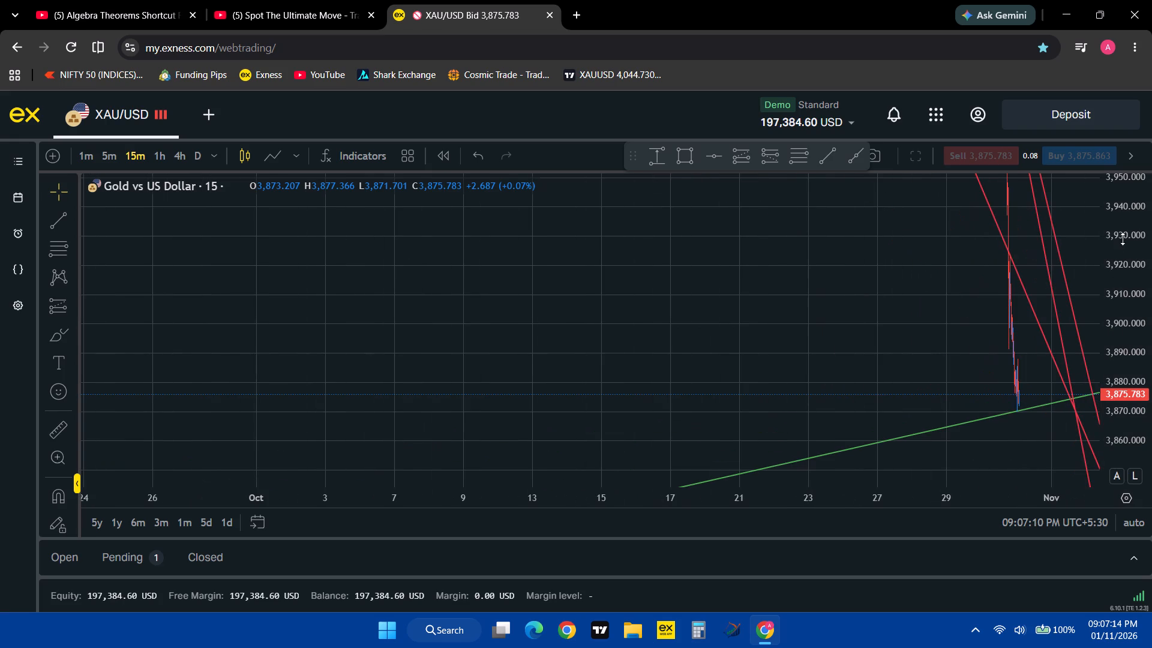
{"action": "left_click_drag", "start_coordinate": [1130, 219], "coordinate": [1129, 572]}
{"action": "left_click_drag", "start_coordinate": [490, 299], "coordinate": [519, 309]}
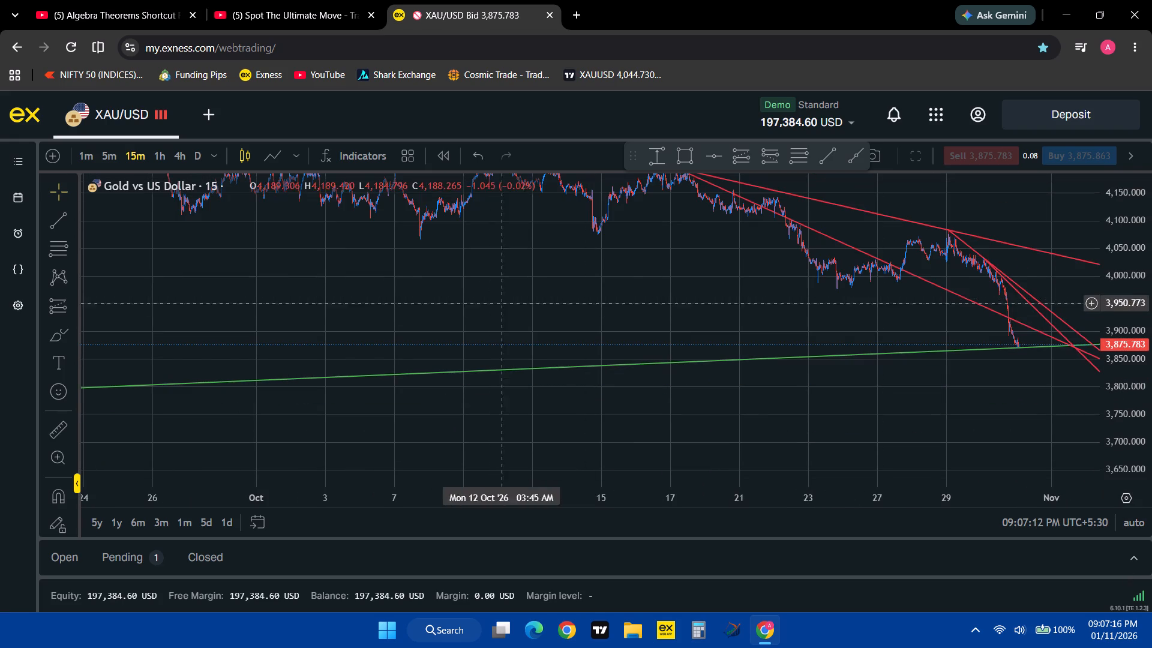
{"action": "left_click_drag", "start_coordinate": [519, 309], "coordinate": [1087, 540]}
{"action": "left_click_drag", "start_coordinate": [804, 246], "coordinate": [1151, 416]}
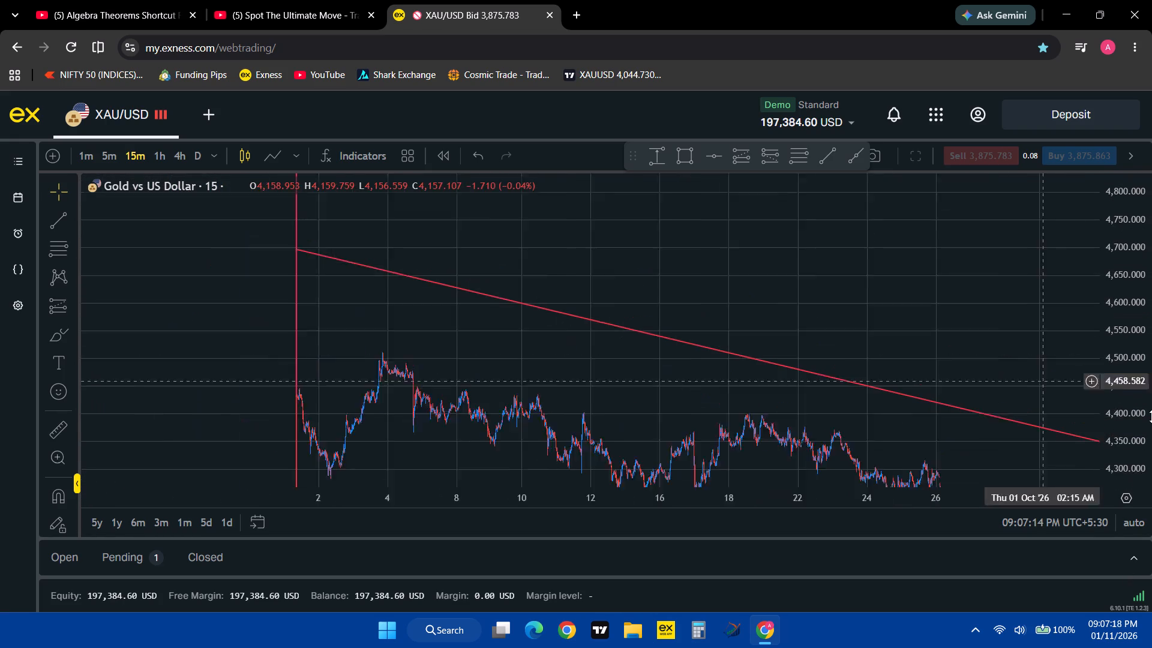
{"action": "left_click_drag", "start_coordinate": [1151, 416], "coordinate": [1151, 418]}
{"action": "left_click_drag", "start_coordinate": [586, 304], "coordinate": [1136, 551]}
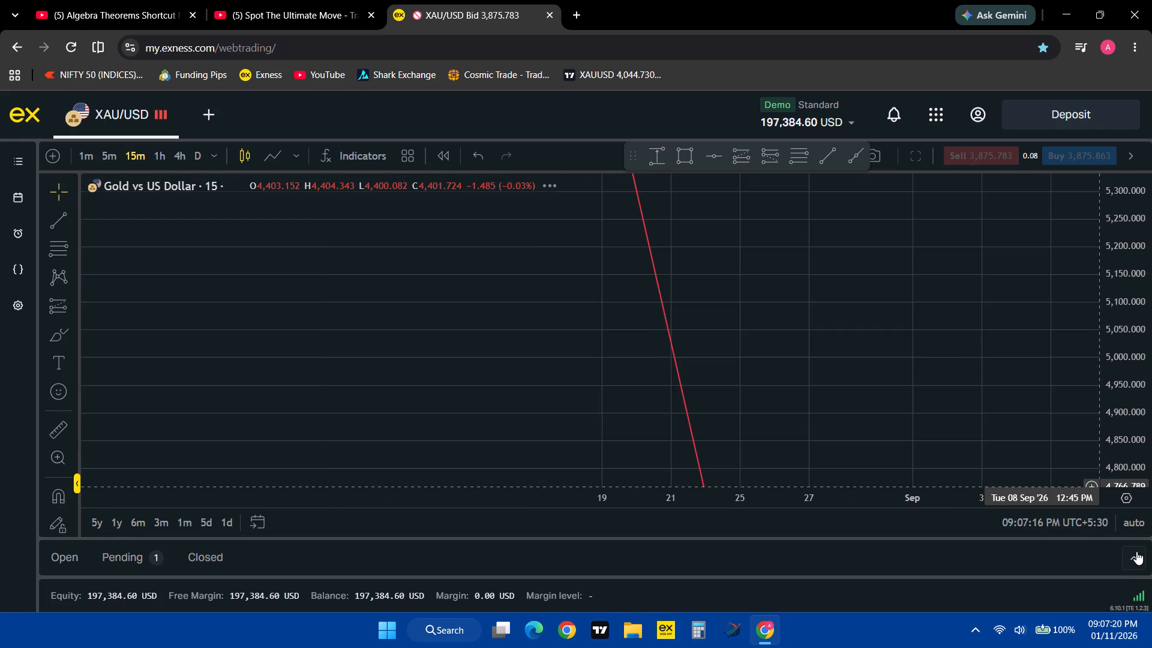
{"action": "left_click_drag", "start_coordinate": [734, 392], "coordinate": [628, 189]}
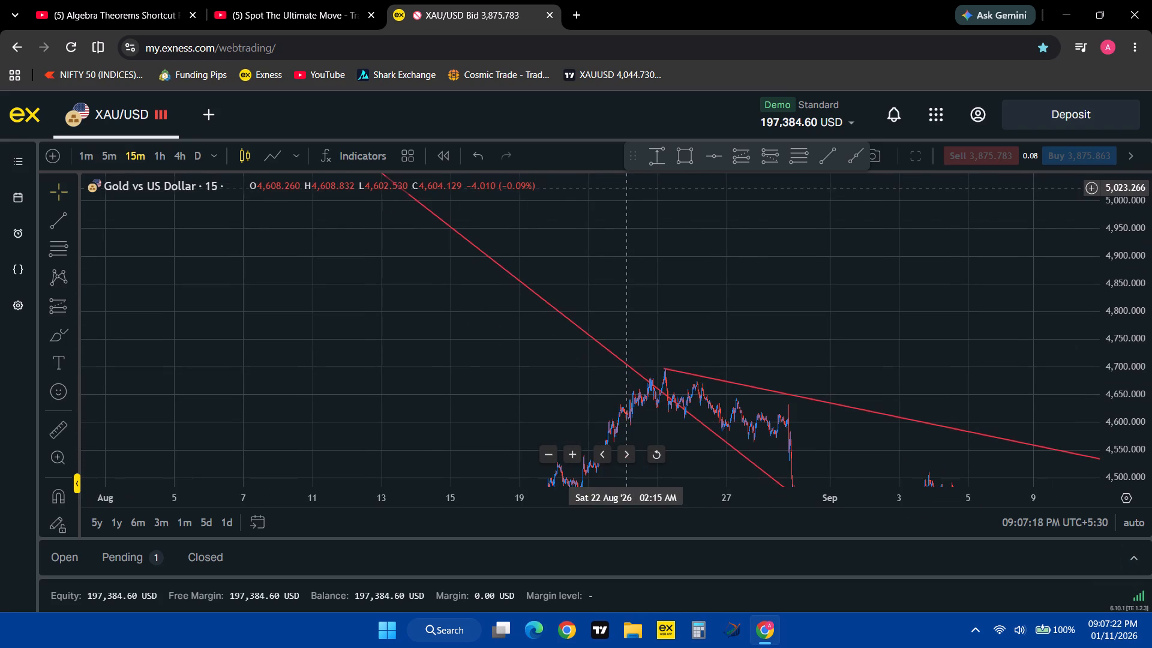
{"action": "left_click_drag", "start_coordinate": [628, 189], "coordinate": [1151, 568]}
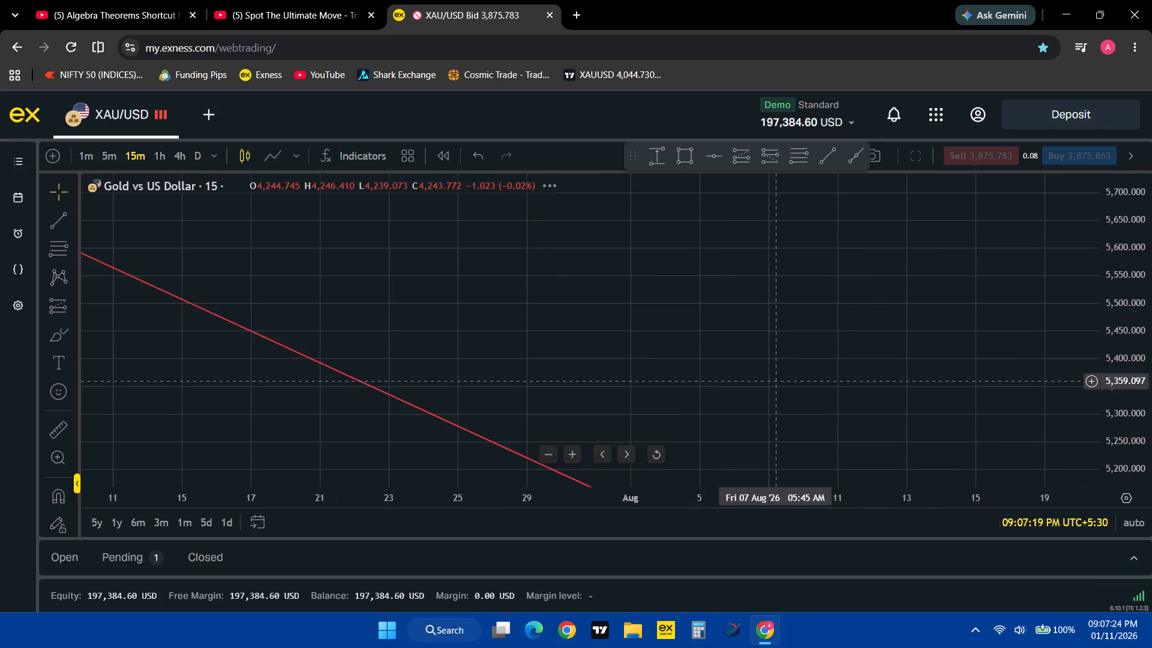
{"action": "left_click_drag", "start_coordinate": [650, 340], "coordinate": [1151, 509]}
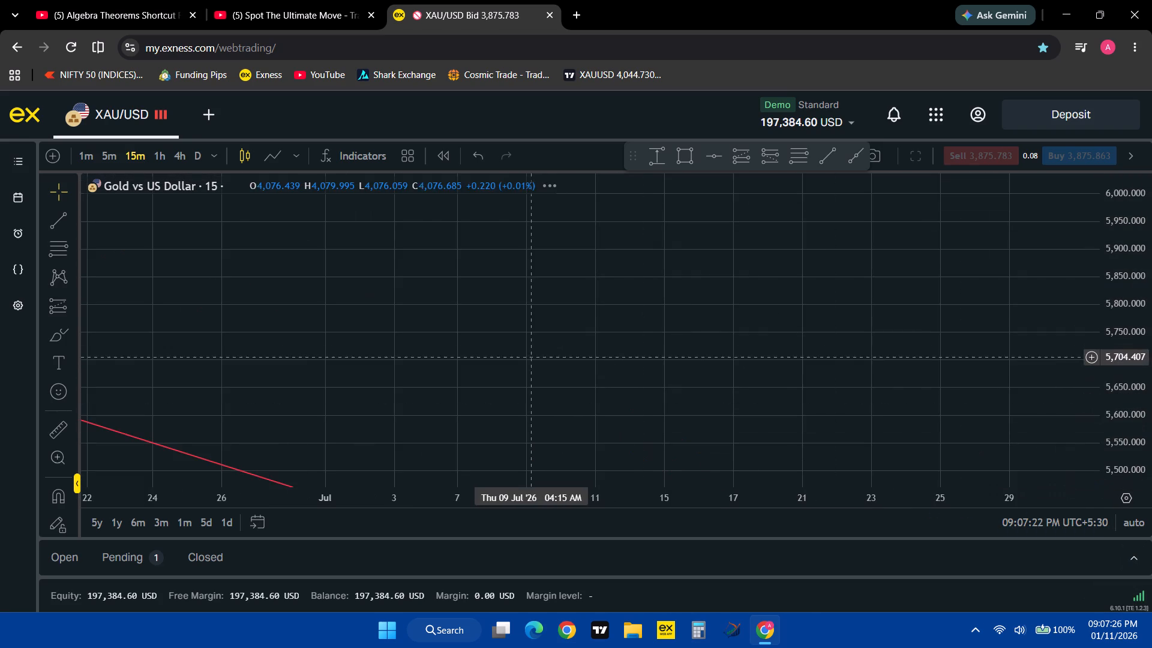
{"action": "left_click_drag", "start_coordinate": [532, 357], "coordinate": [1106, 290]}
{"action": "left_click_drag", "start_coordinate": [662, 335], "coordinate": [1151, 268]}
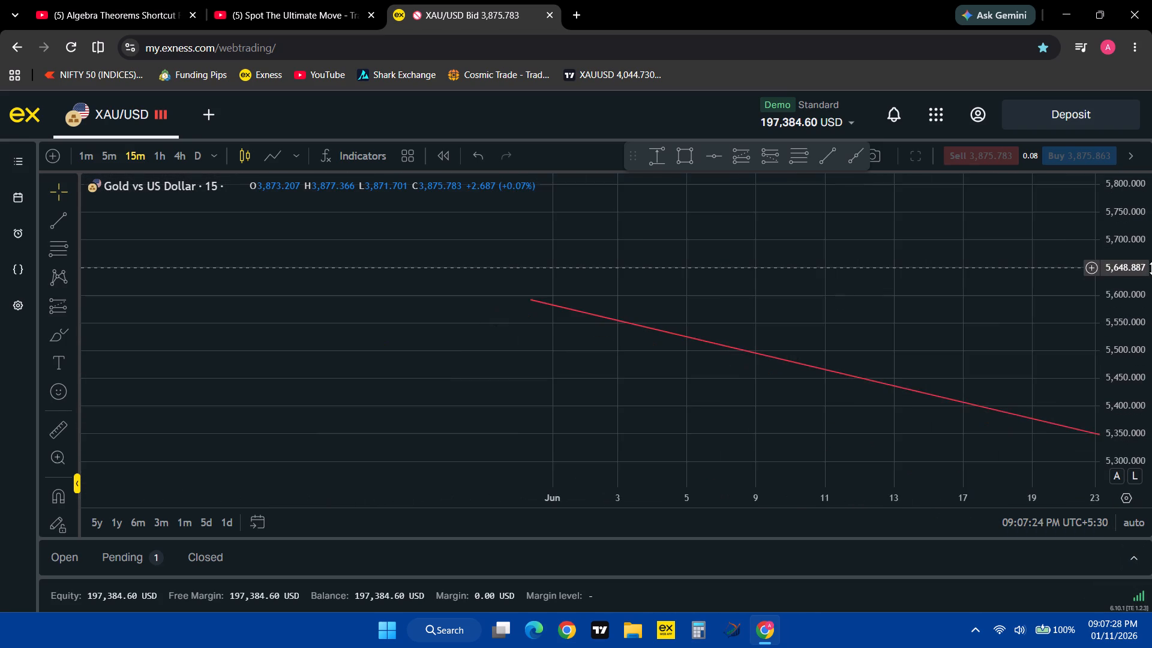
{"action": "left_click_drag", "start_coordinate": [1151, 268], "coordinate": [1134, 265]}
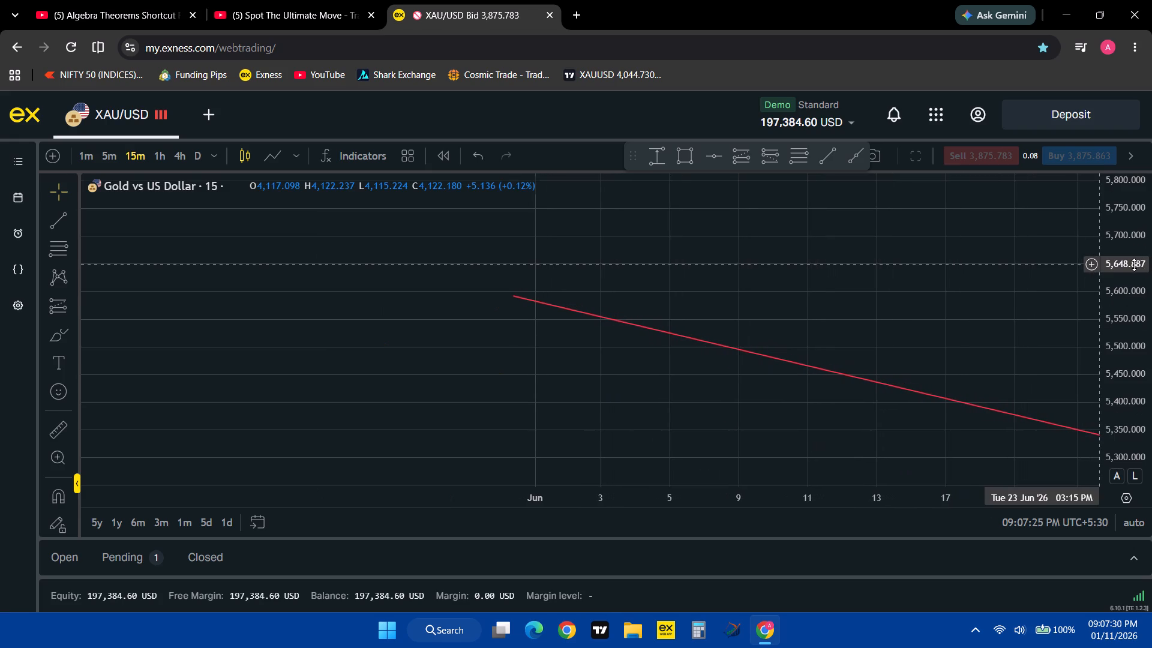
Move the second anchor of the long red ray starting near 5,590 onto the swing high at about 4,695, 05:15 on 25 August 2026.
{"action": "left_click_drag", "start_coordinate": [860, 323], "coordinate": [0, 149]}
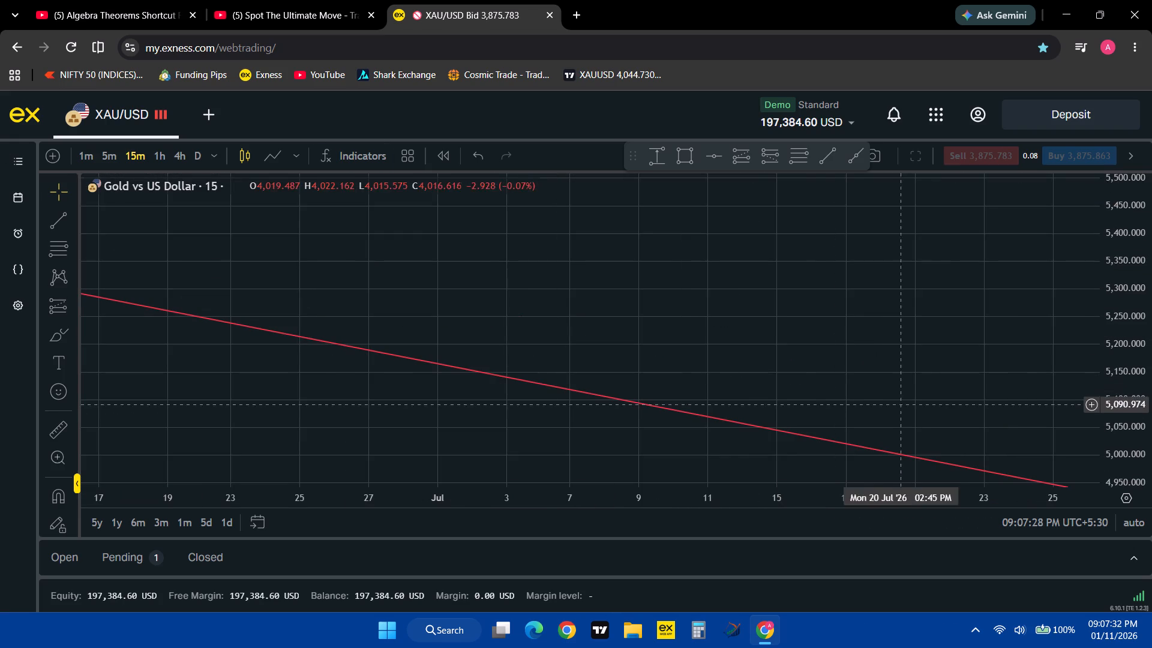
{"action": "left_click_drag", "start_coordinate": [934, 414], "coordinate": [161, 241]}
{"action": "left_click_drag", "start_coordinate": [1022, 437], "coordinate": [895, 388]}
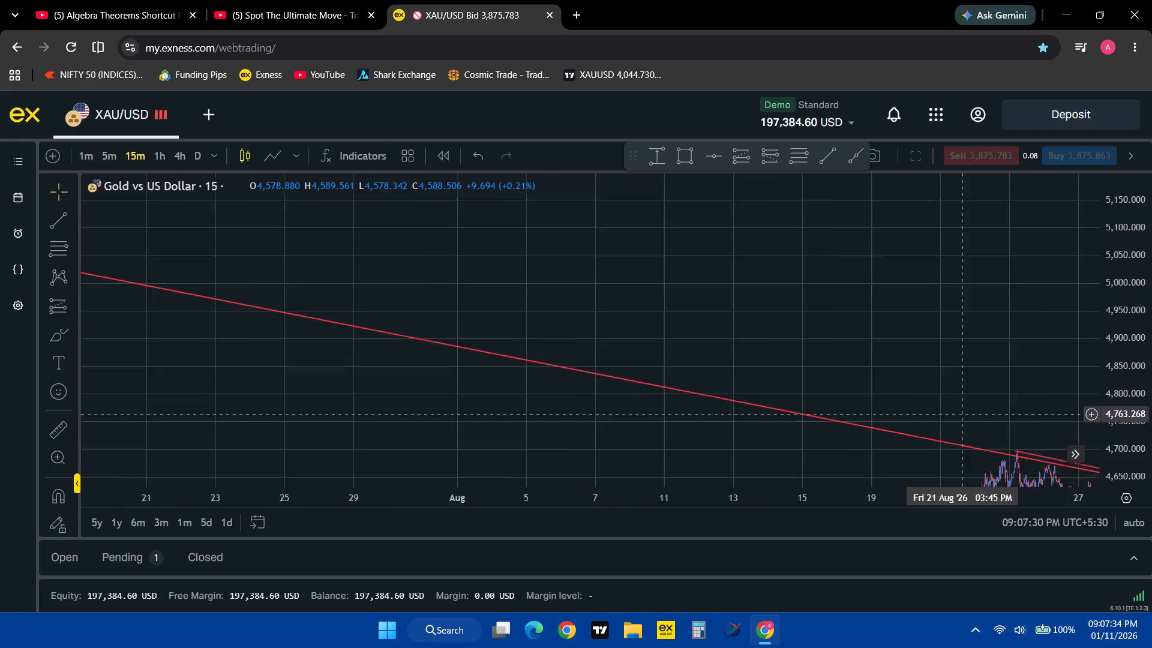
{"action": "left_click_drag", "start_coordinate": [895, 388], "coordinate": [239, 211]}
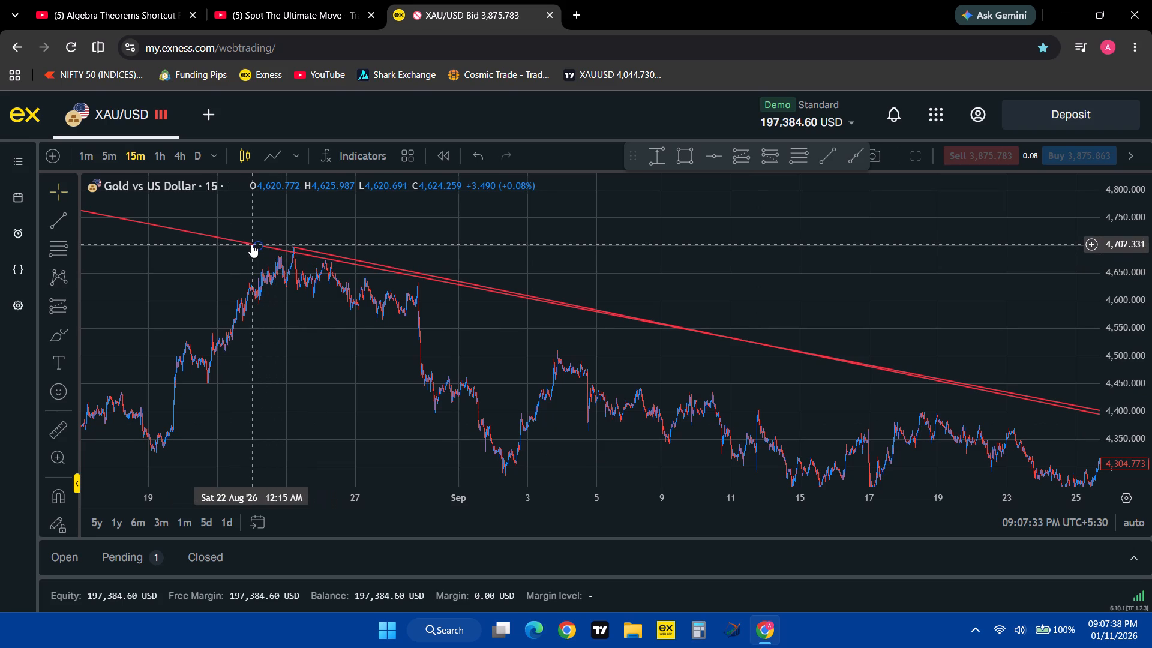
{"action": "left_click_drag", "start_coordinate": [257, 245], "coordinate": [284, 245]}
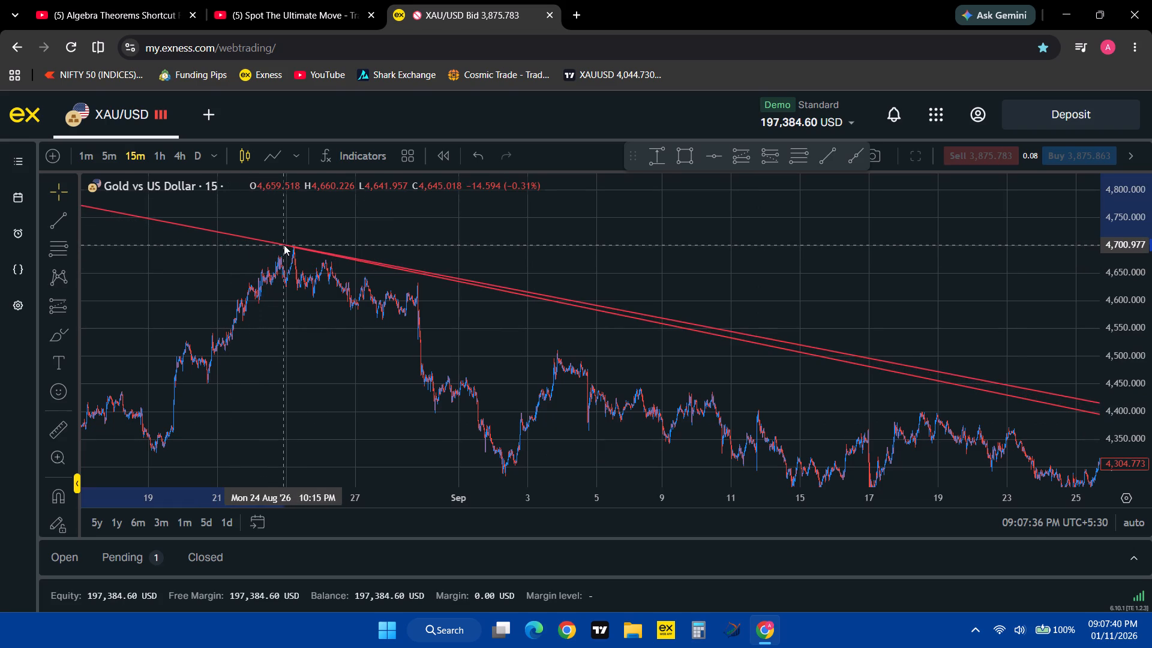
{"action": "left_click_drag", "start_coordinate": [284, 245], "coordinate": [293, 248]}
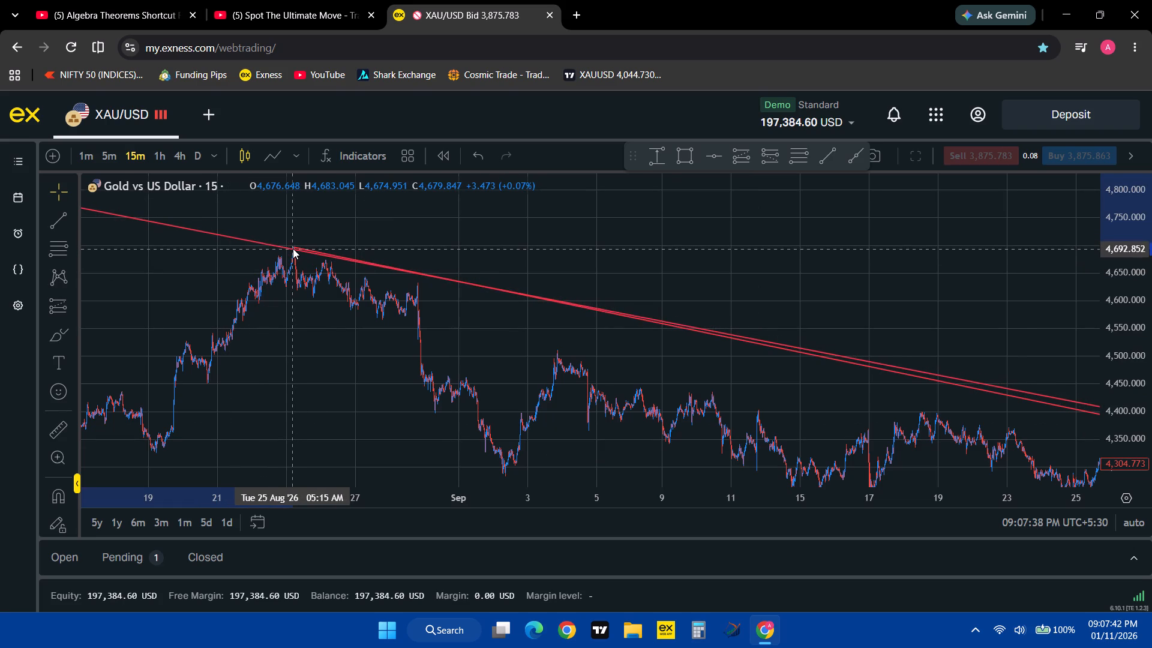
{"action": "left_click_drag", "start_coordinate": [293, 248], "coordinate": [293, 247]}
Examine where the red resistance rays meet the green support ray beyond the latest price on the 15-minute chart.
{"action": "left_click_drag", "start_coordinate": [988, 356], "coordinate": [151, 176]}
{"action": "left_click_drag", "start_coordinate": [877, 428], "coordinate": [125, 223]}
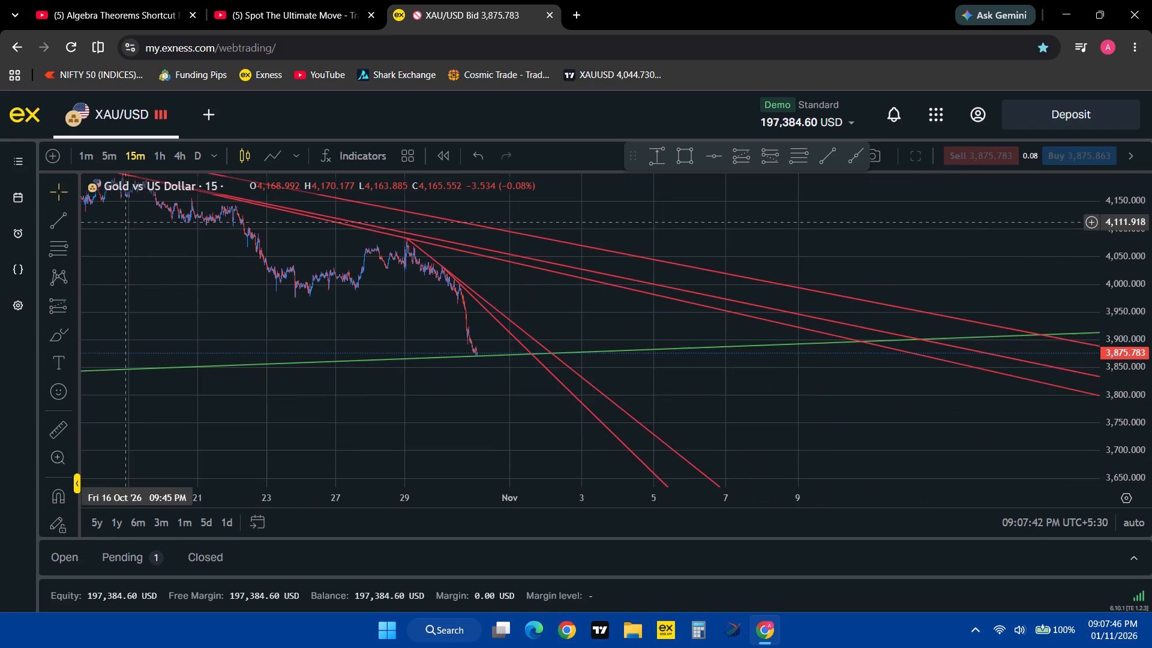
{"action": "left_click_drag", "start_coordinate": [839, 431], "coordinate": [1045, 430]}
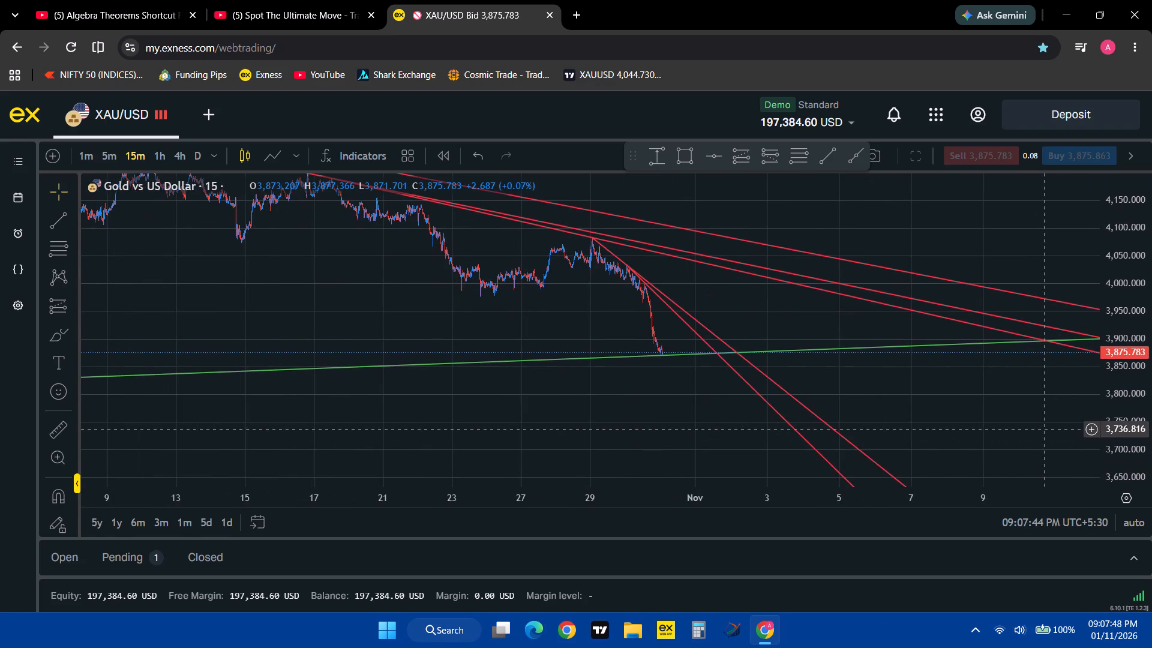
{"action": "left_click_drag", "start_coordinate": [683, 501], "coordinate": [431, 483]}
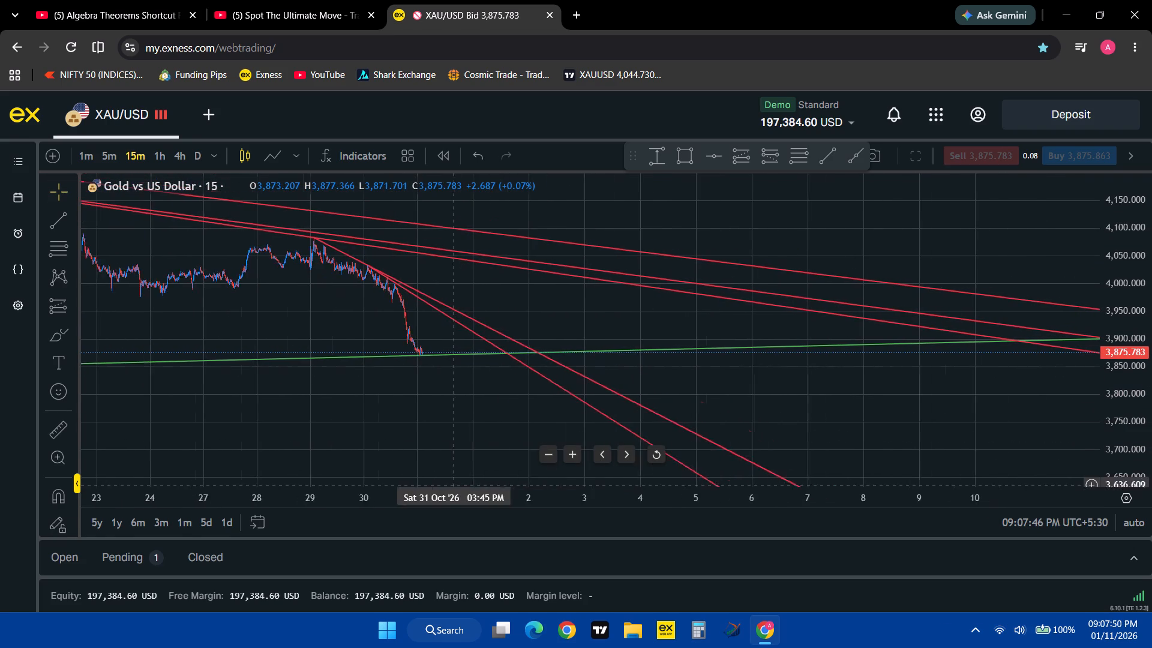
{"action": "left_click_drag", "start_coordinate": [431, 483], "coordinate": [266, 460]}
{"action": "left_click_drag", "start_coordinate": [215, 432], "coordinate": [961, 428]}
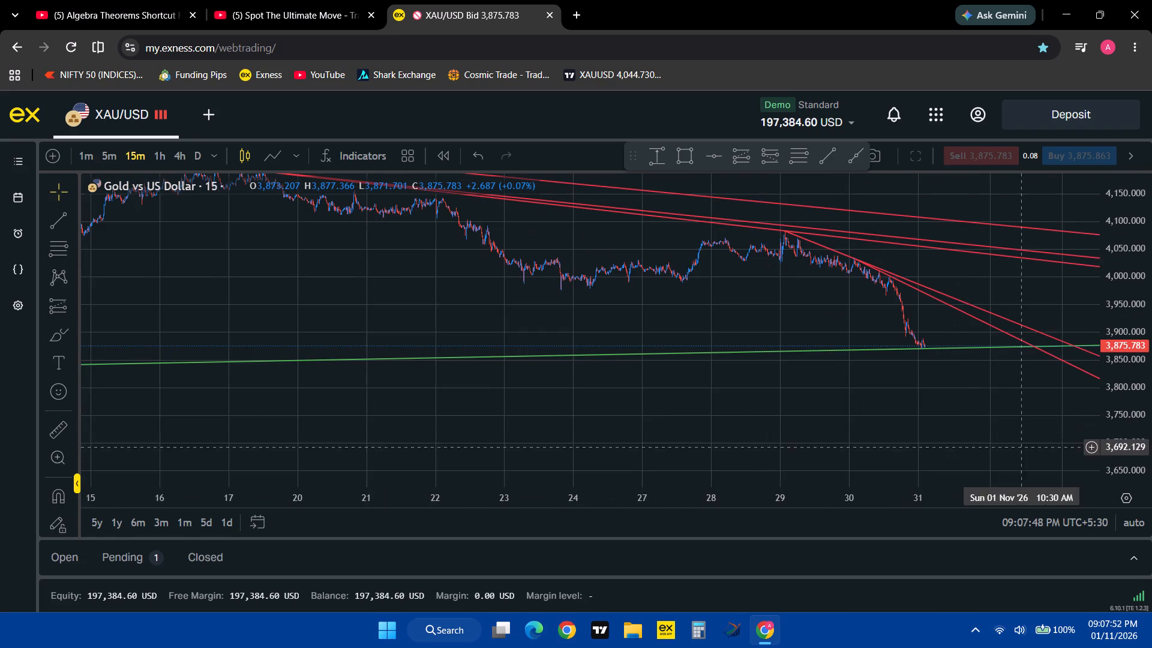
{"action": "left_click_drag", "start_coordinate": [1130, 436], "coordinate": [1127, 260]}
{"action": "left_click_drag", "start_coordinate": [1125, 272], "coordinate": [1120, 308]}
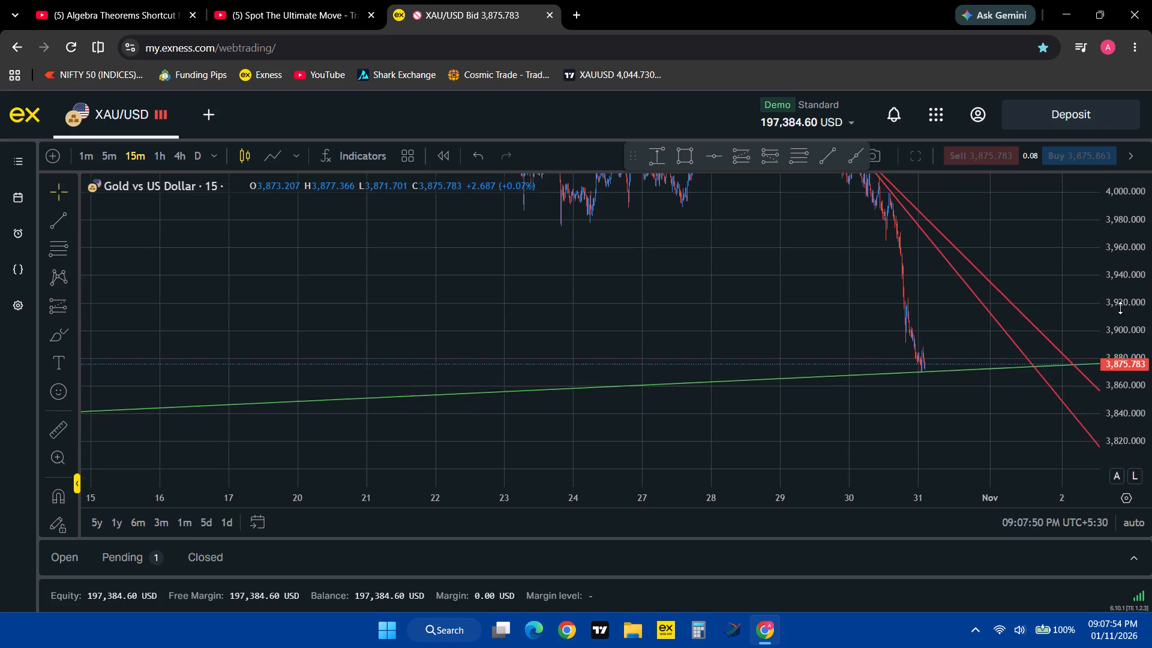
{"action": "left_click_drag", "start_coordinate": [1120, 308], "coordinate": [1120, 399]}
{"action": "left_click_drag", "start_coordinate": [951, 505], "coordinate": [694, 506]}
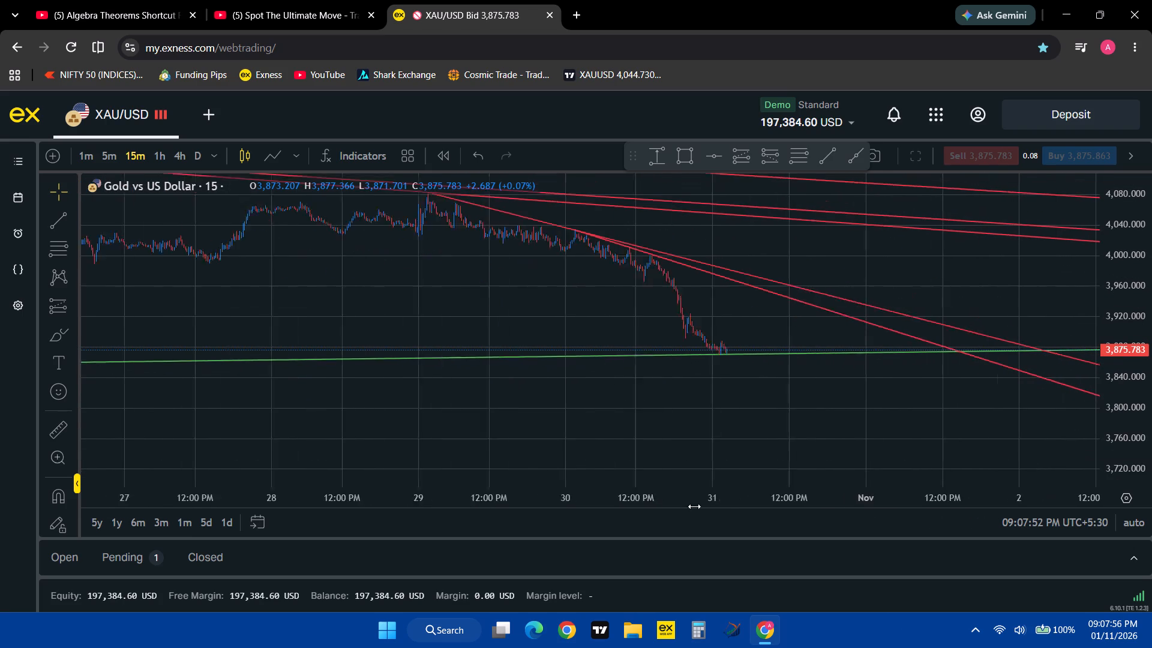
{"action": "left_click_drag", "start_coordinate": [694, 506], "coordinate": [544, 509]}
Move the second anchor of the red ray starting near 4,033 onto the swing high at about 4,011, 11:00 on 30 October 2026.
{"action": "left_click_drag", "start_coordinate": [433, 402], "coordinate": [876, 446]}
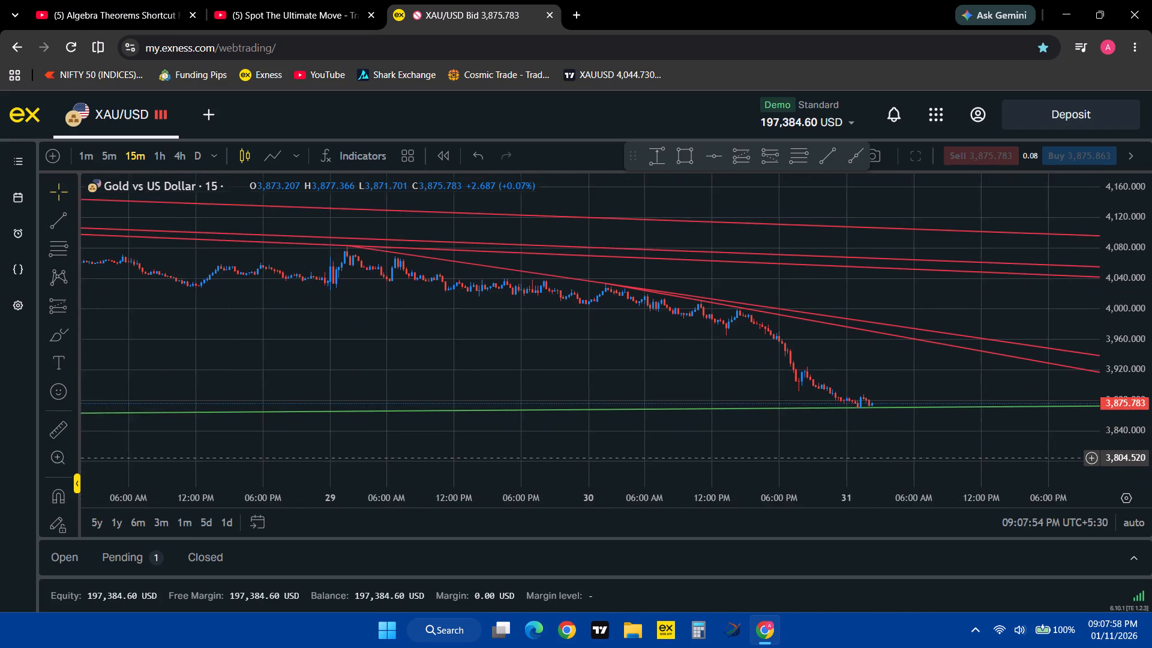
{"action": "left_click_drag", "start_coordinate": [876, 446], "coordinate": [876, 442]}
{"action": "left_click_drag", "start_coordinate": [1148, 430], "coordinate": [1143, 333]}
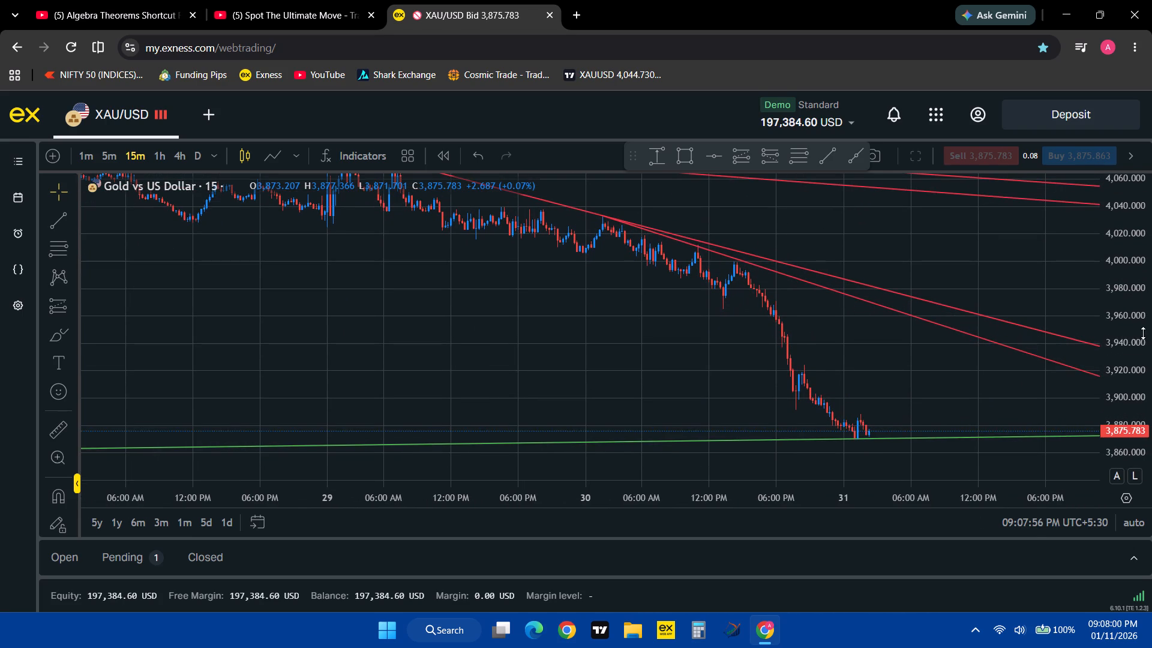
{"action": "left_click_drag", "start_coordinate": [913, 500], "coordinate": [805, 502]}
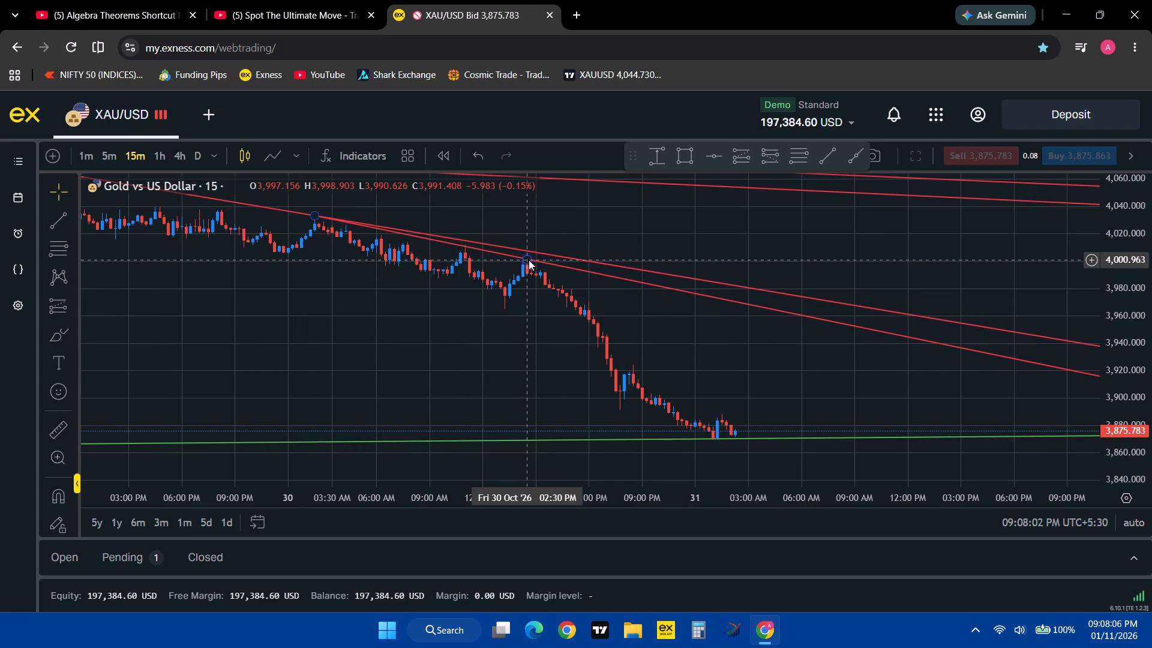
{"action": "left_click_drag", "start_coordinate": [529, 260], "coordinate": [463, 247]}
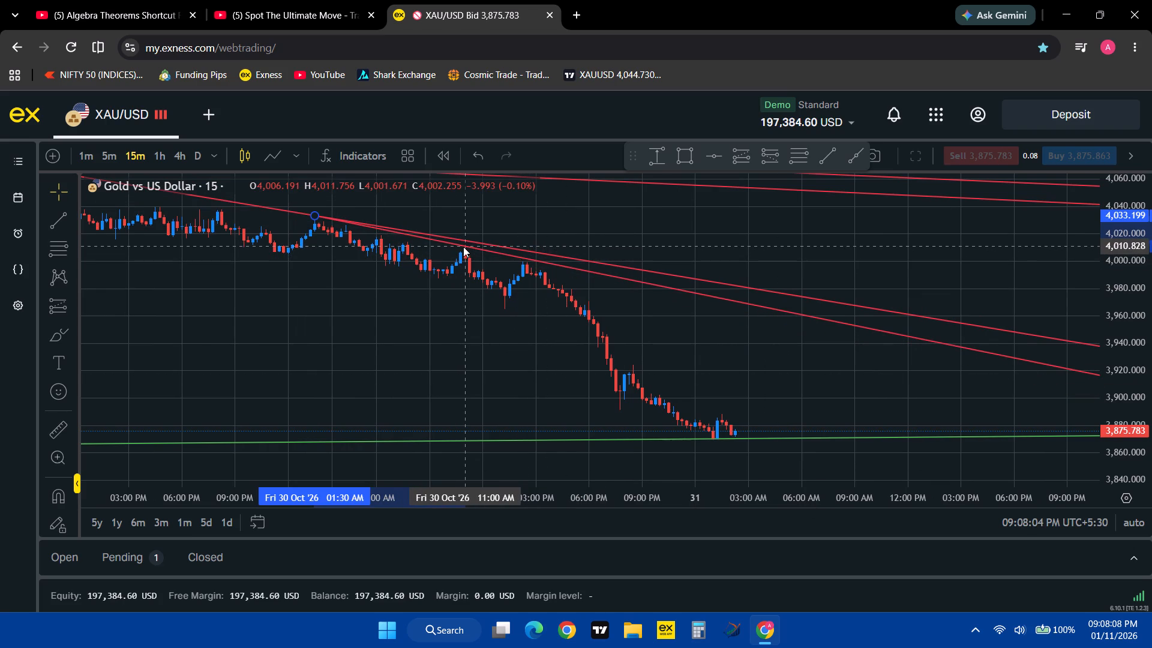
{"action": "left_click_drag", "start_coordinate": [463, 247], "coordinate": [464, 245]}
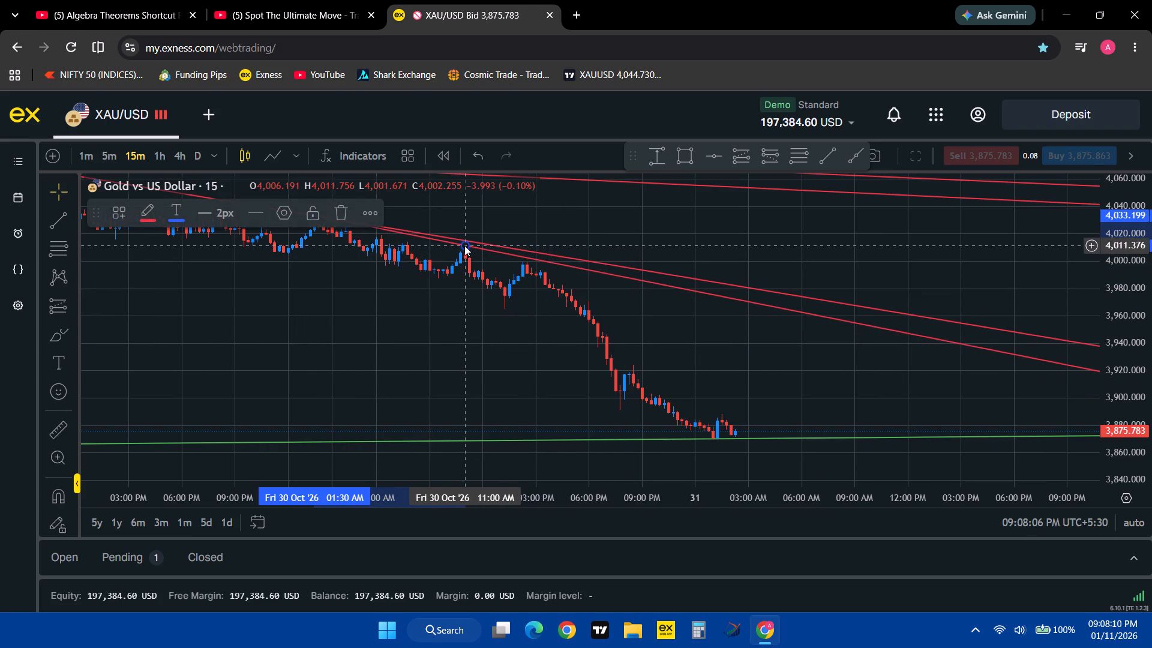
Draw a red ray from the 11:00 swing high on 30 October 2026 at about 4,011 through about 4,000 at 14:15.
{"action": "left_click", "coordinate": [849, 152]}
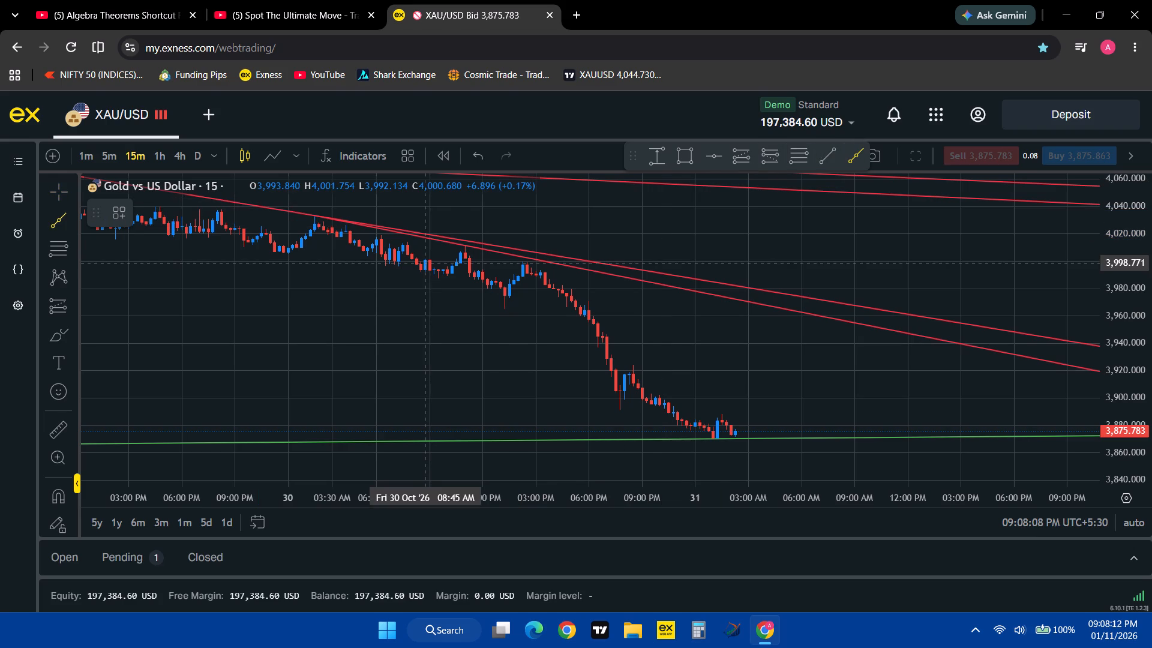
{"action": "left_click", "coordinate": [465, 246]}
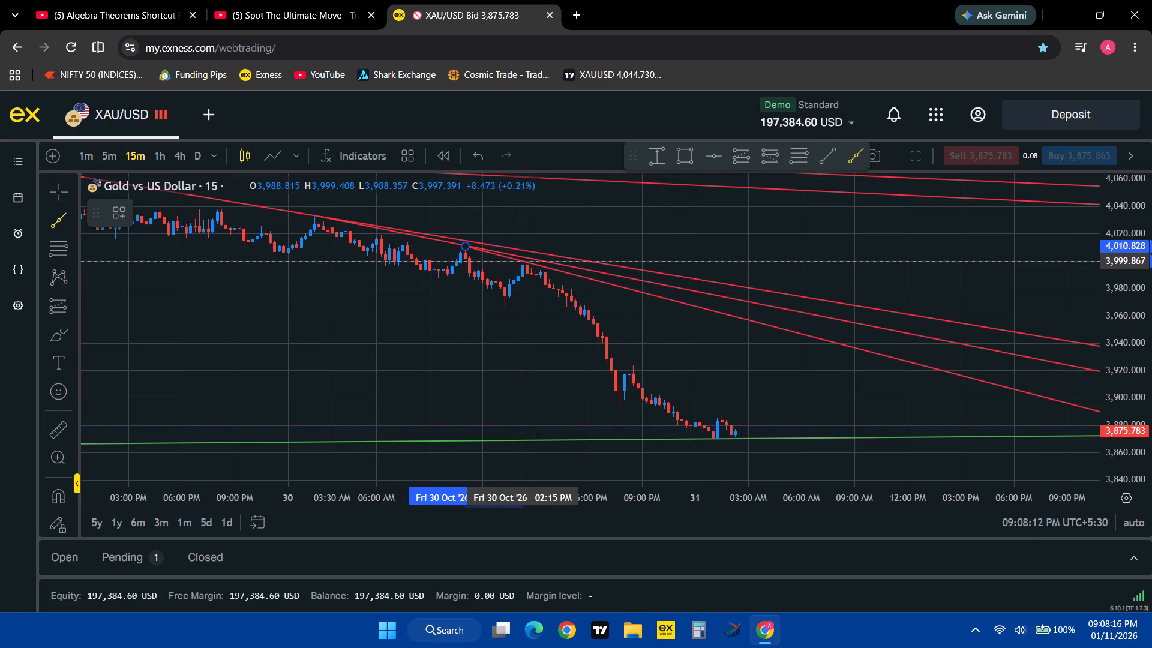
{"action": "left_click", "coordinate": [523, 261]}
{"action": "left_click", "coordinate": [472, 376]}
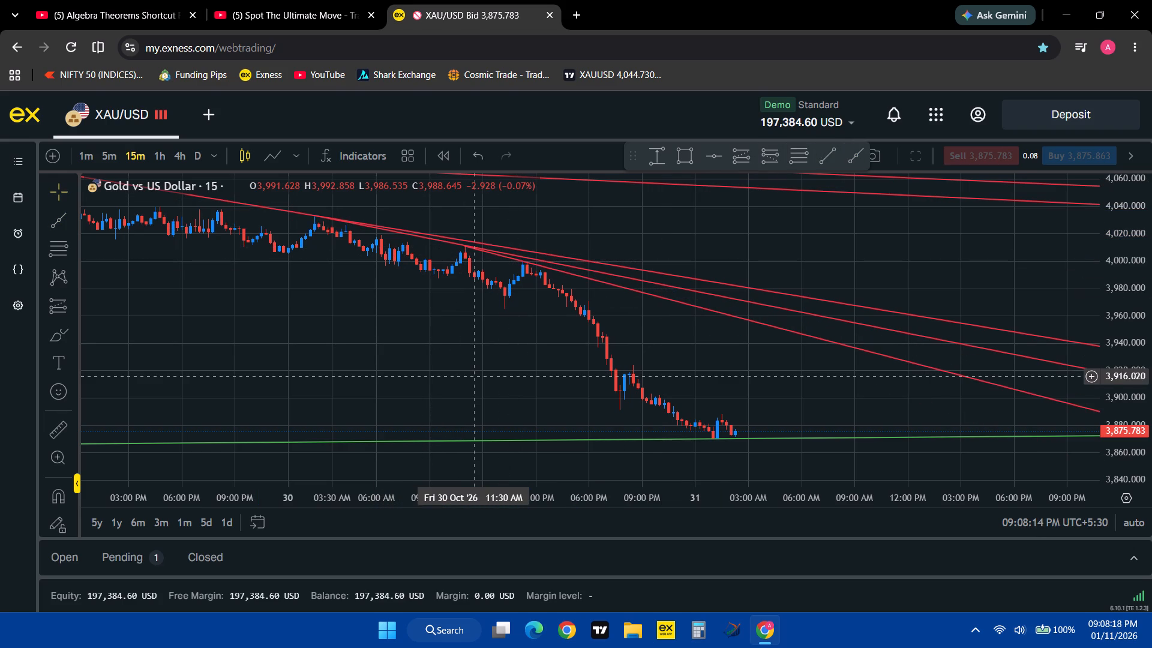
Draw a red ray from the afternoon swing high on 30 October 2026 at about 4,000 through about 3,993 at 15:30.
{"action": "left_click_drag", "start_coordinate": [770, 367], "coordinate": [911, 355]}
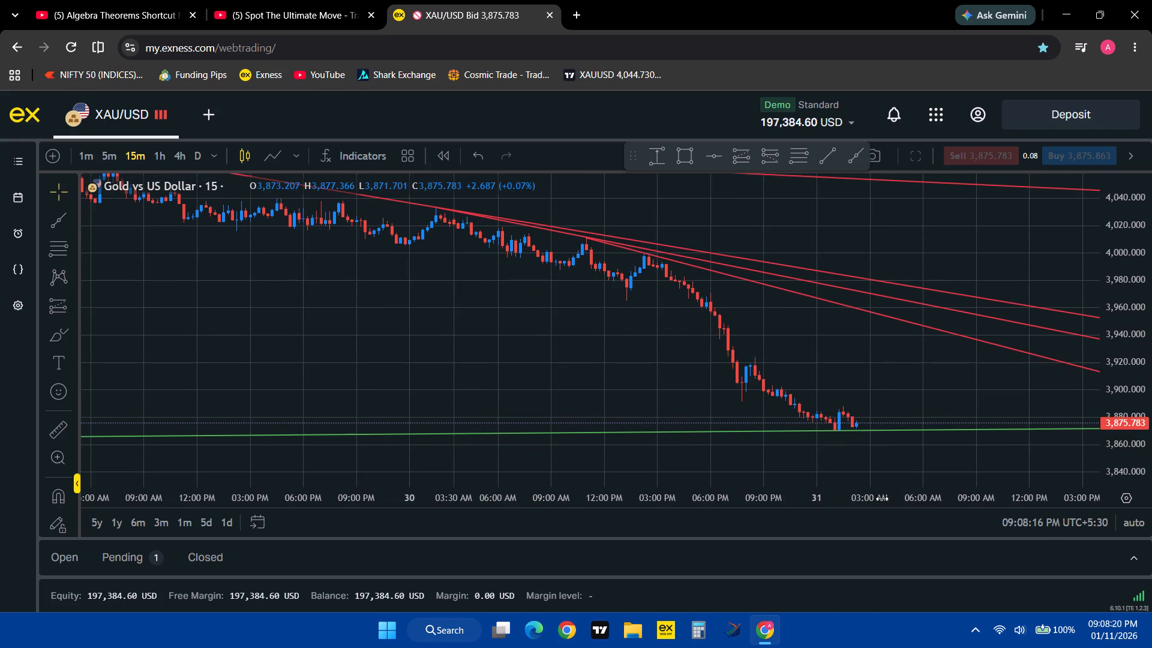
{"action": "left_click_drag", "start_coordinate": [882, 501], "coordinate": [800, 510]}
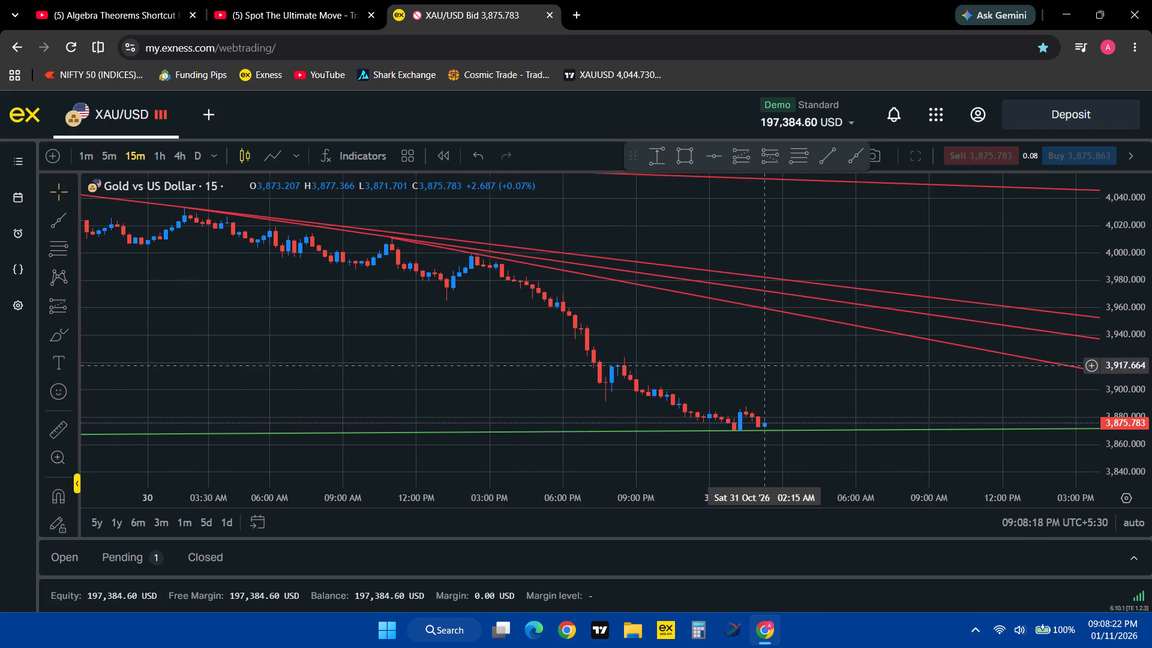
{"action": "left_click_drag", "start_coordinate": [766, 365], "coordinate": [781, 368]}
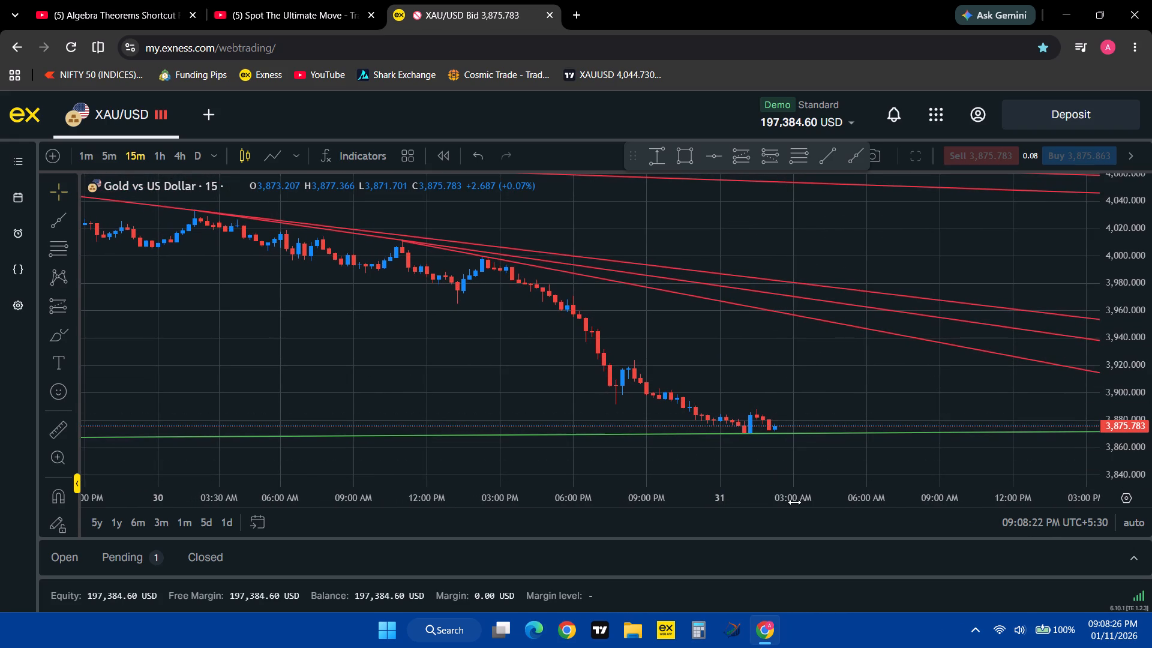
{"action": "left_click", "coordinate": [864, 158]}
{"action": "left_click", "coordinate": [485, 256]}
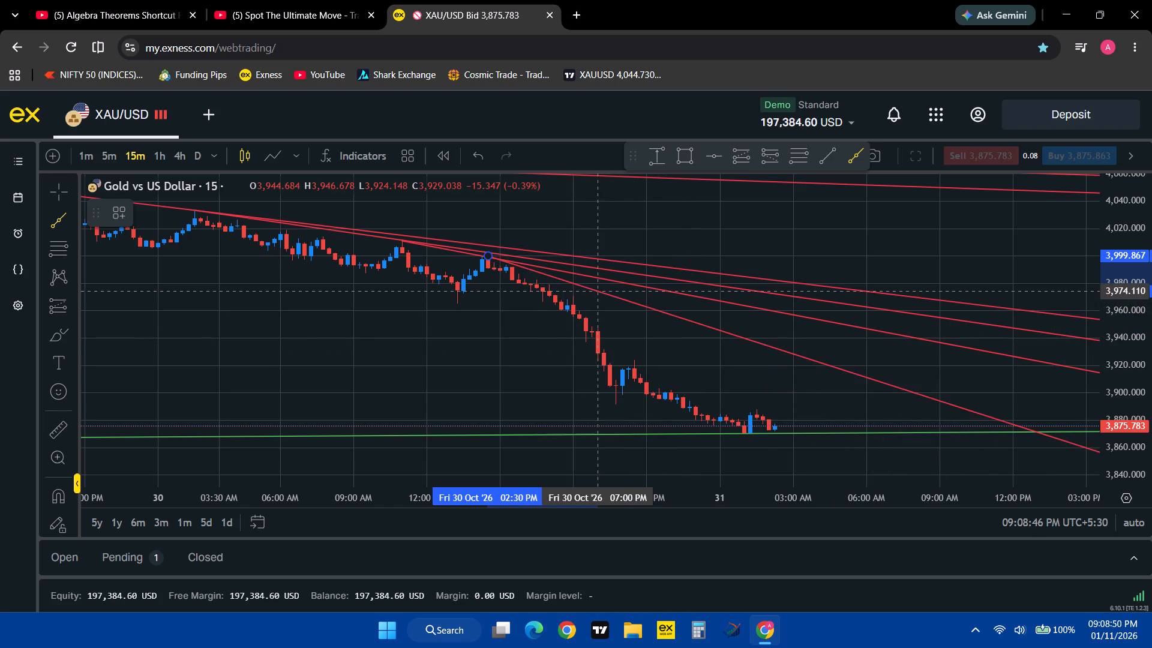
{"action": "left_click", "coordinate": [512, 266]}
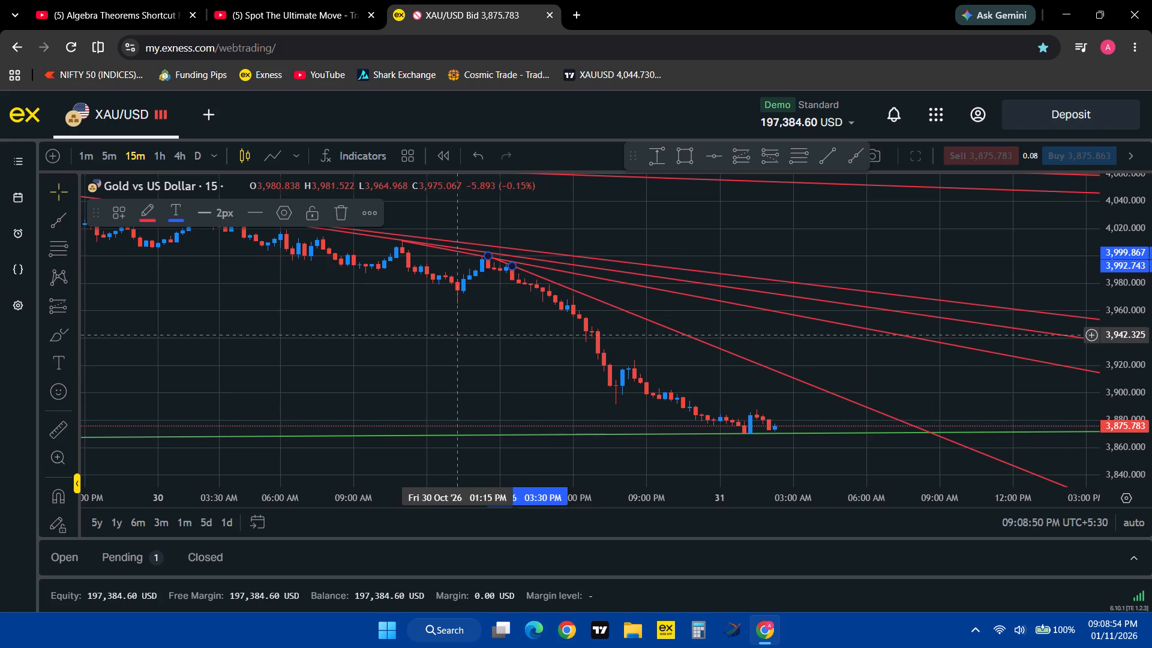
{"action": "left_click", "coordinate": [453, 344]}
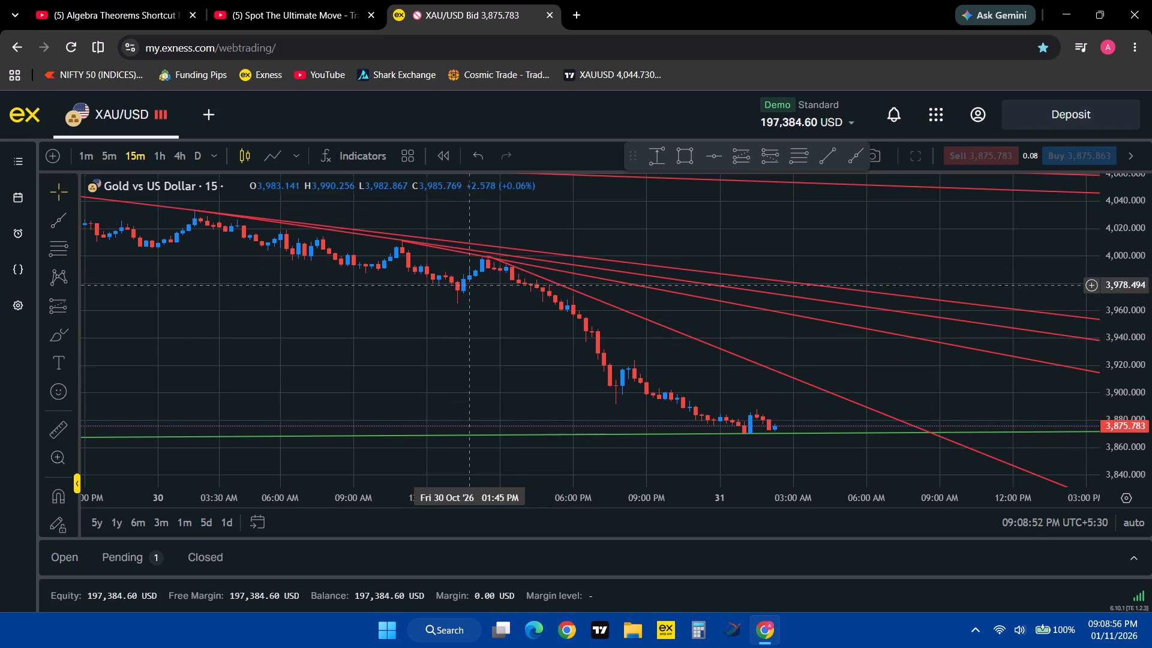
Move the first anchor of the red ray passing through the 15:30 high to about 3,999 at 14:30 on 30 October 2026.
{"action": "left_click_drag", "start_coordinate": [619, 391], "coordinate": [824, 418]}
{"action": "left_click", "coordinate": [694, 416]}
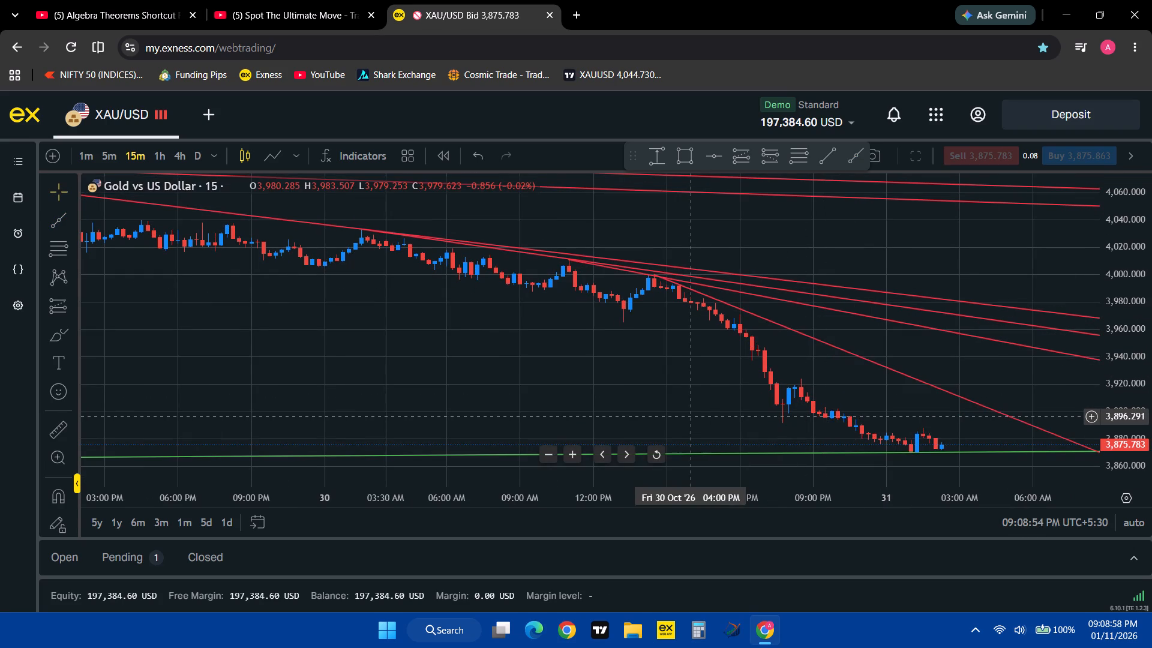
{"action": "left_click_drag", "start_coordinate": [744, 508], "coordinate": [647, 502]}
{"action": "left_click_drag", "start_coordinate": [721, 504], "coordinate": [634, 508]}
{"action": "left_click_drag", "start_coordinate": [1139, 411], "coordinate": [1150, 295]}
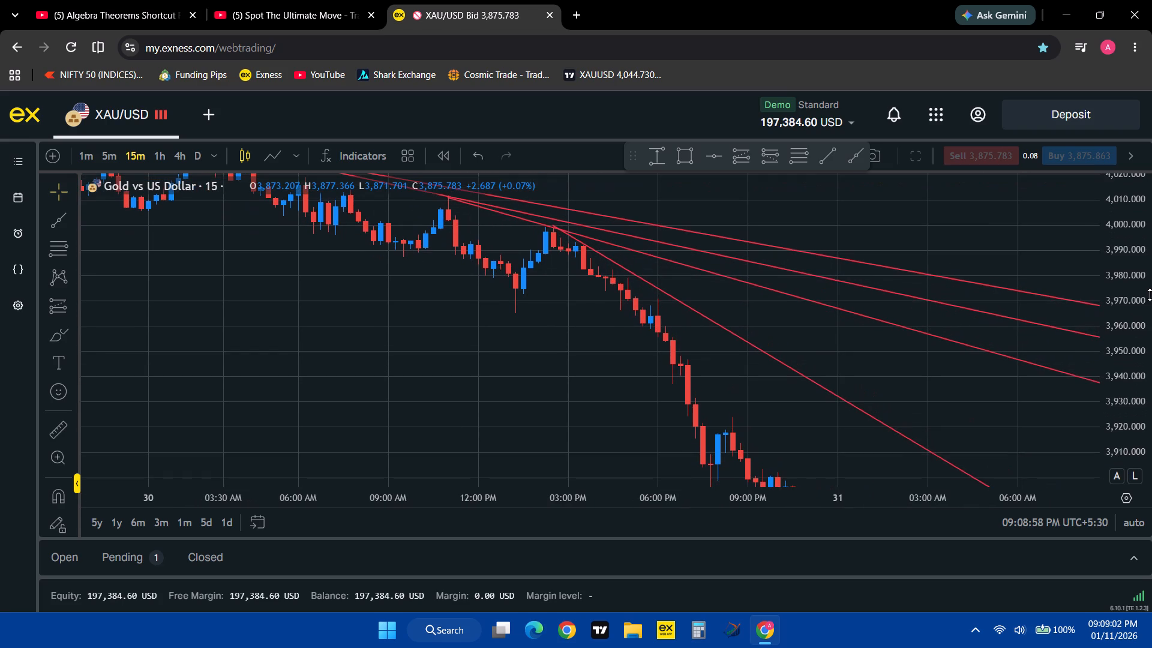
{"action": "left_click", "coordinate": [551, 226]}
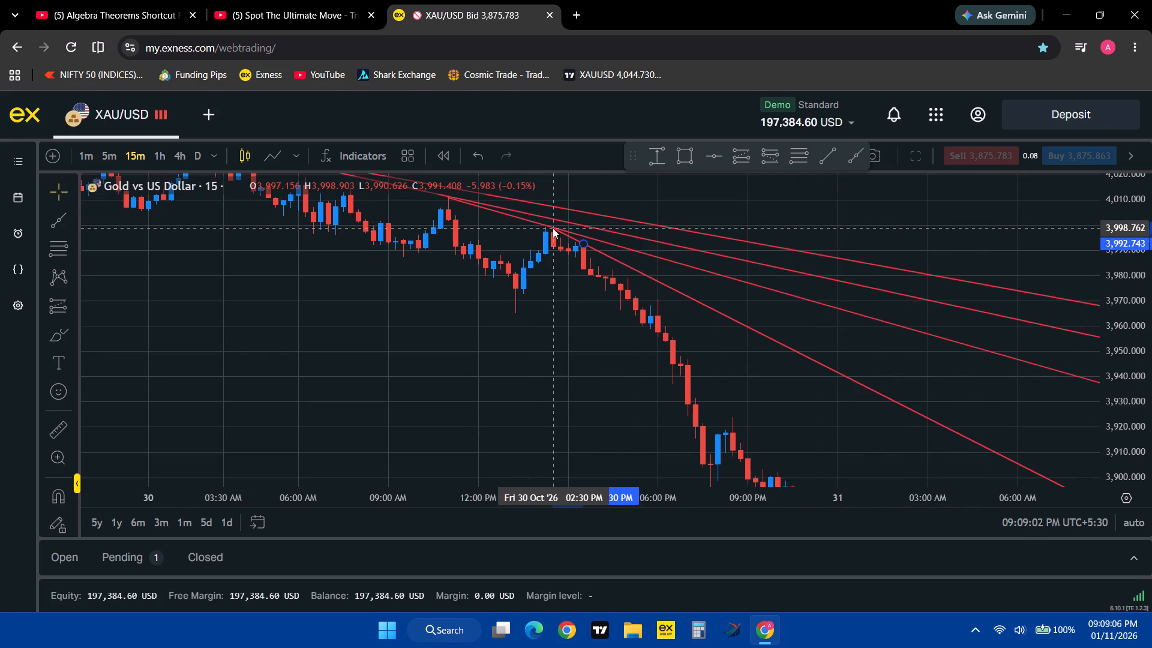
{"action": "left_click", "coordinate": [544, 347]}
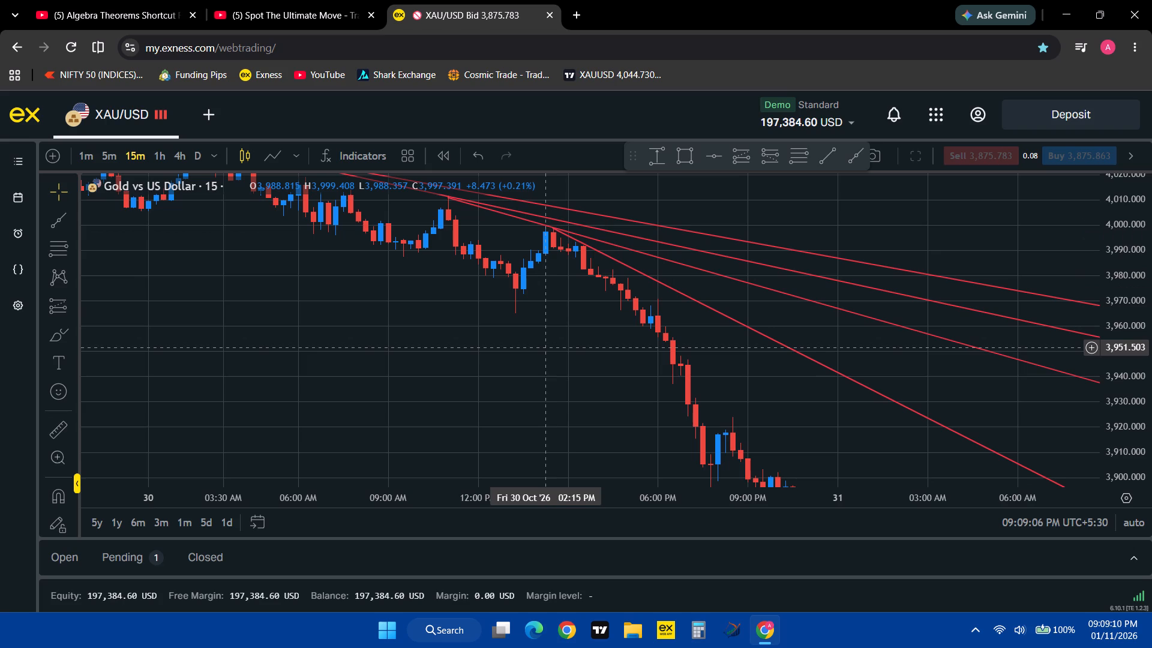
Draw a red ray from the 15:30 high on 30 October 2026 at about 3,993 through about 3,970 at 18:00.
{"action": "left_click", "coordinate": [860, 150]}
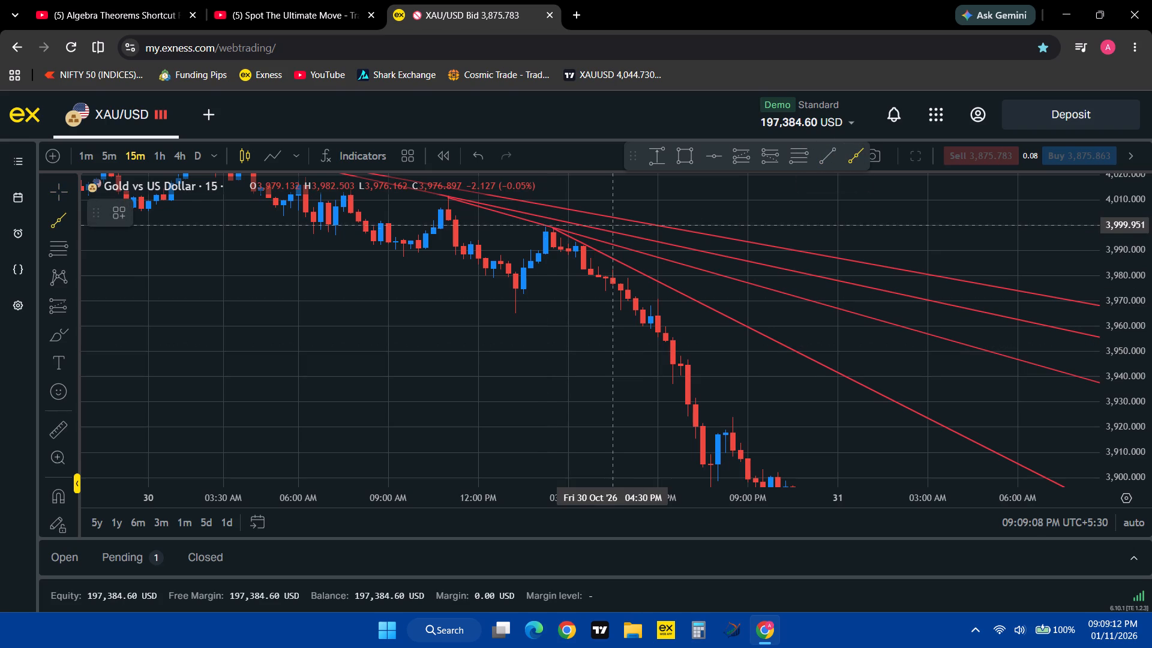
{"action": "left_click", "coordinate": [584, 244]}
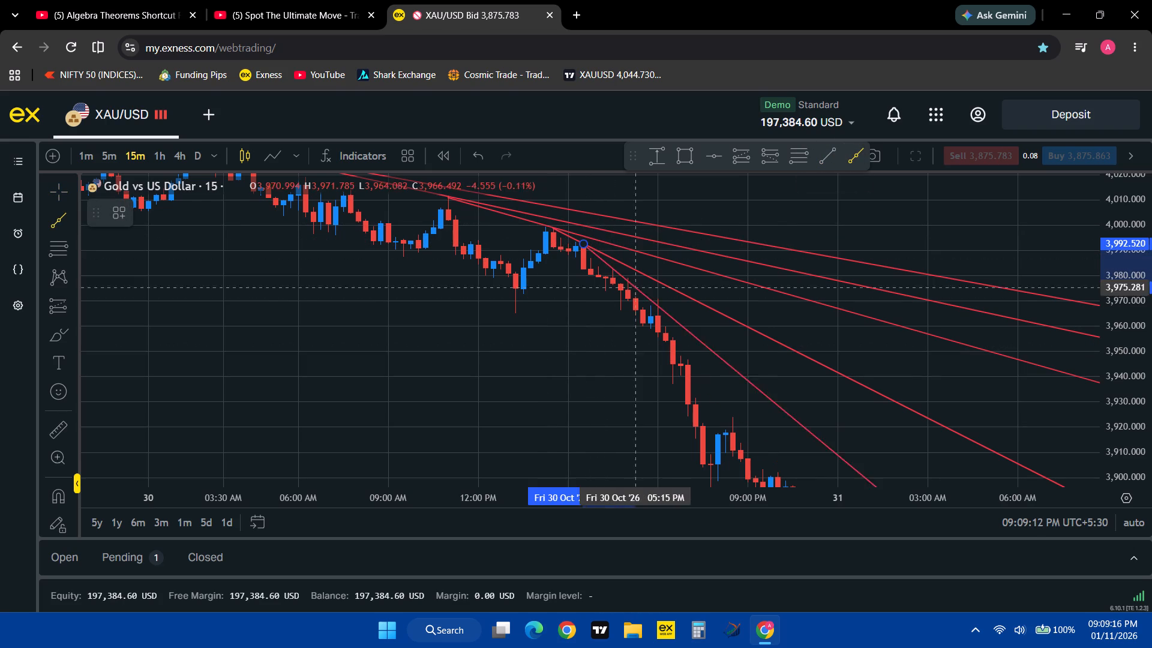
{"action": "left_click", "coordinate": [659, 301]}
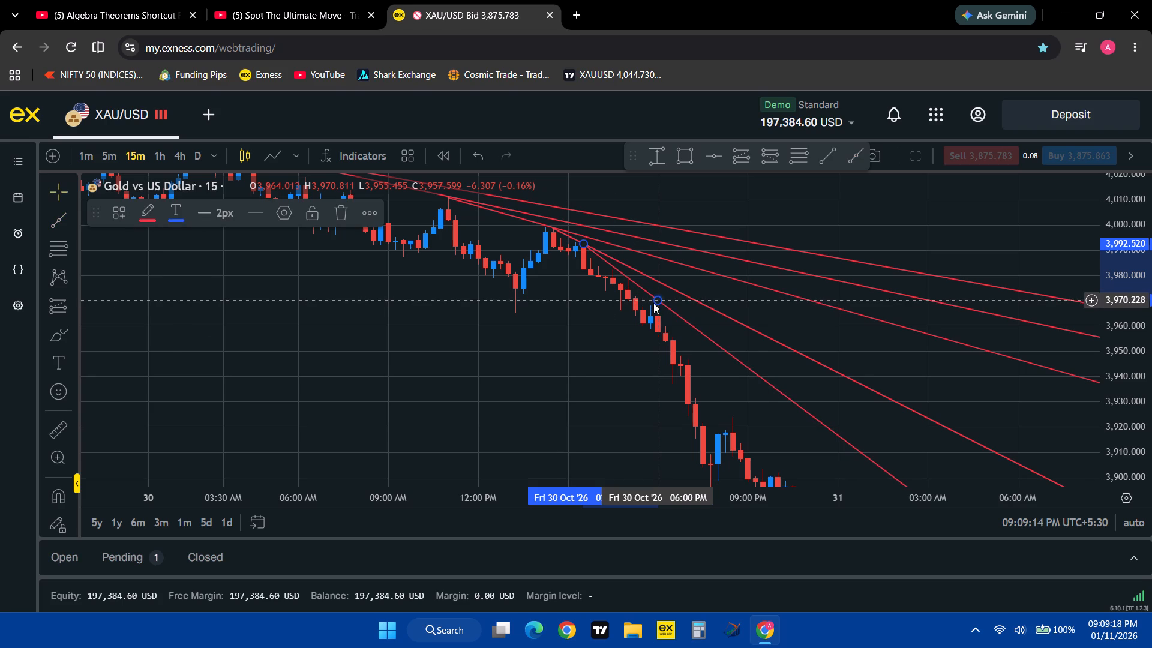
{"action": "left_click", "coordinate": [568, 358]}
Draw a red ray from about 3,971 at 18:00 on 30 October 2026 through about 3,889 at 01:30 on 31 October.
{"action": "left_click_drag", "start_coordinate": [568, 358], "coordinate": [652, 310]}
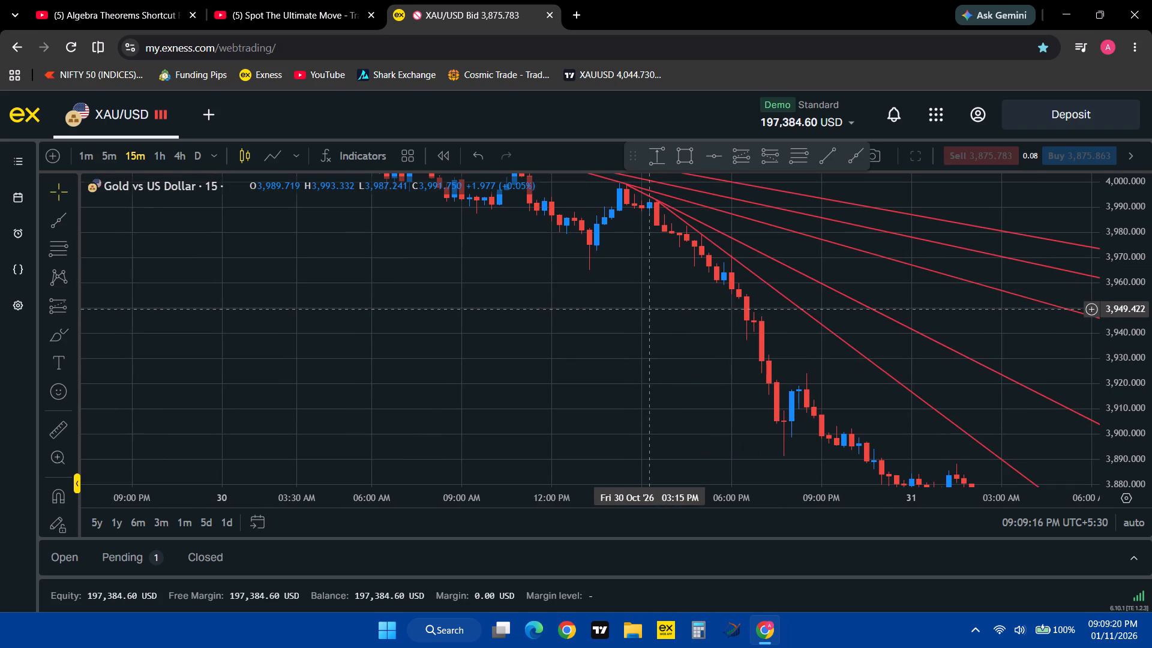
{"action": "left_click_drag", "start_coordinate": [787, 496], "coordinate": [691, 488]}
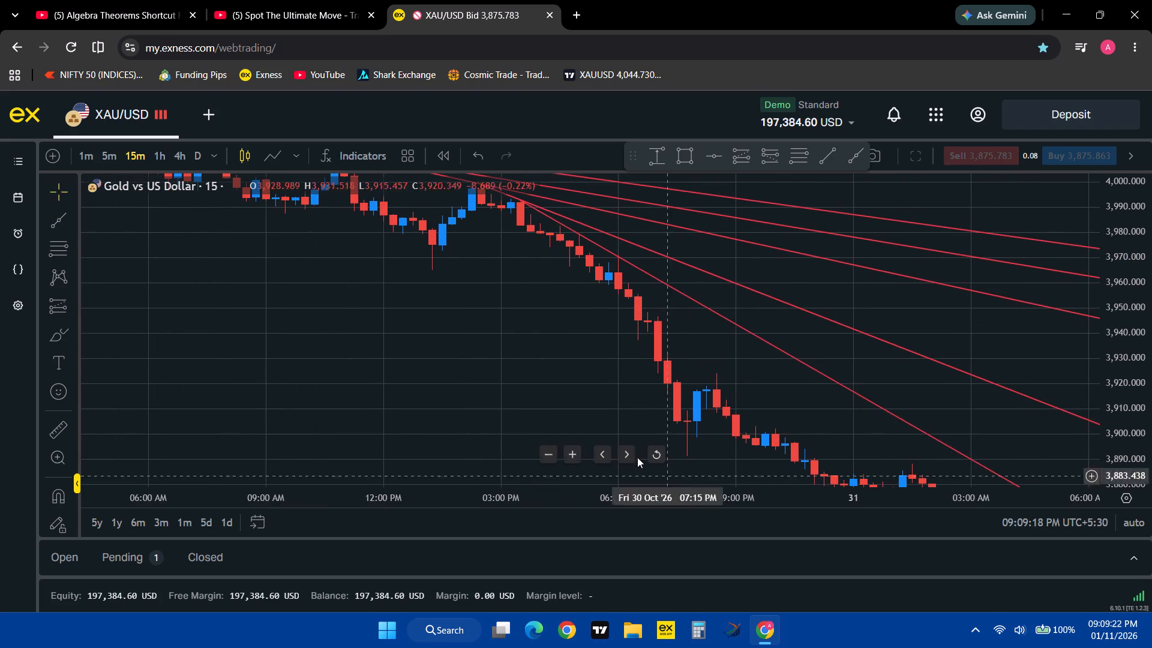
{"action": "left_click_drag", "start_coordinate": [565, 420], "coordinate": [521, 391]}
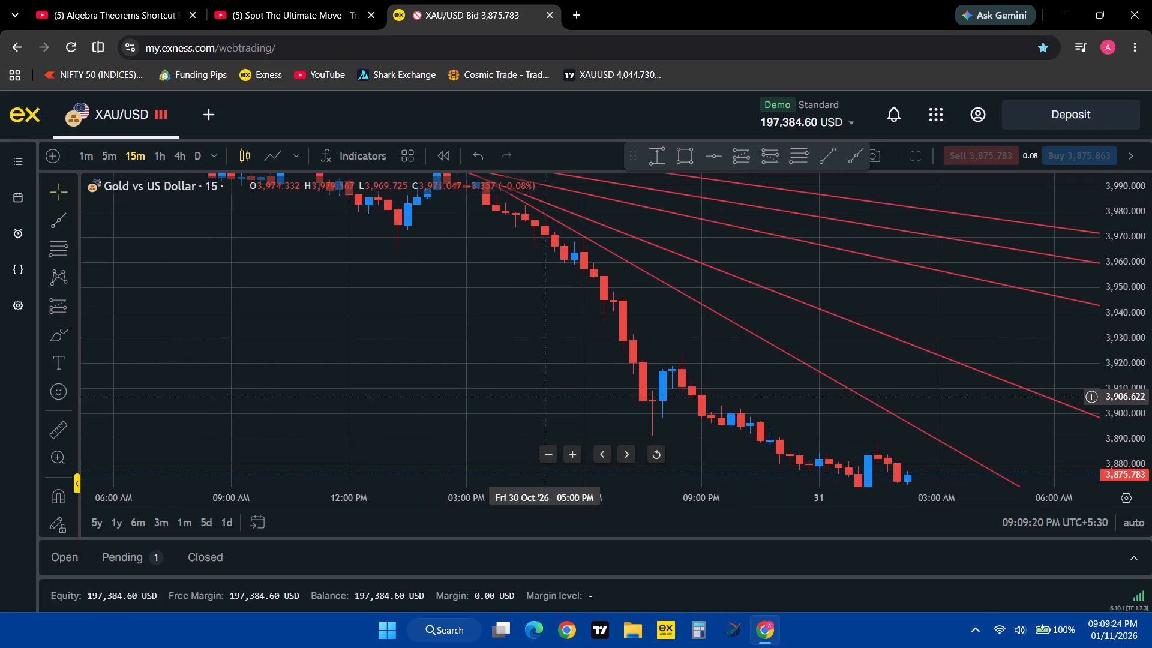
{"action": "left_click", "coordinate": [850, 143]}
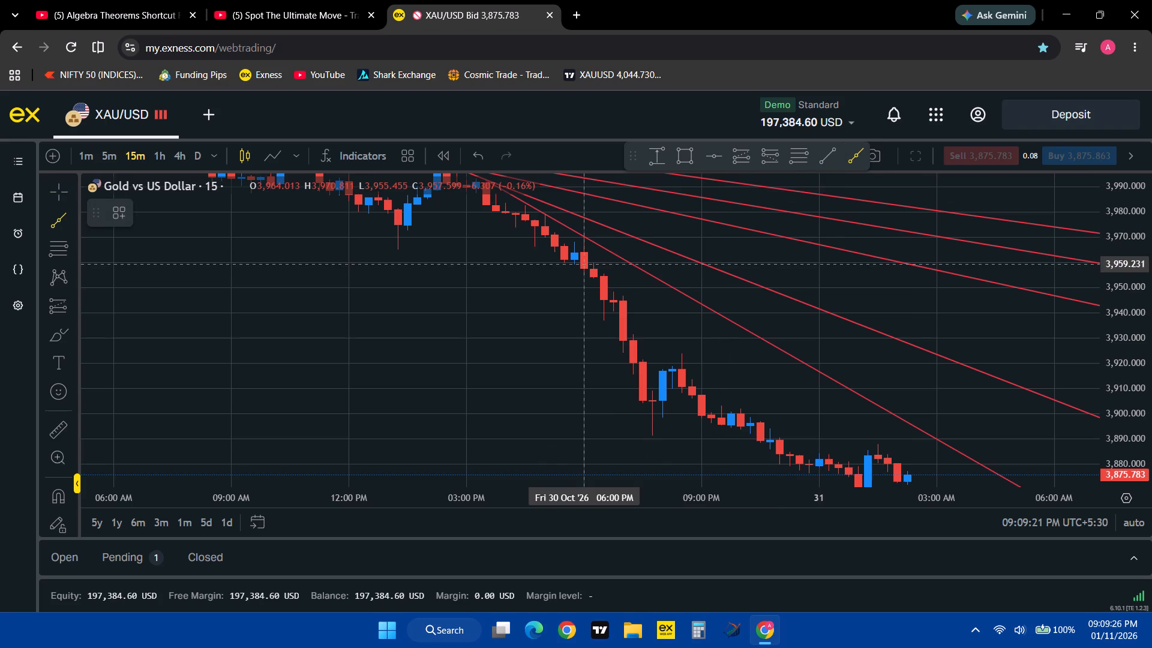
{"action": "left_click_drag", "start_coordinate": [1110, 286], "coordinate": [1110, 293]}
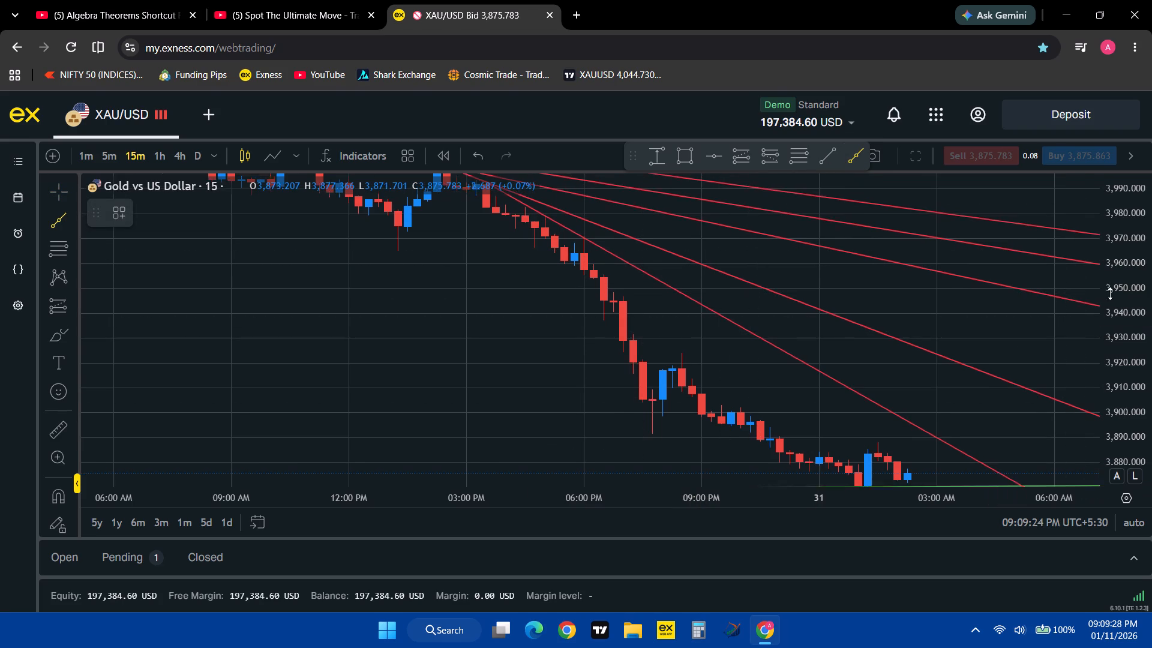
{"action": "left_click_drag", "start_coordinate": [1110, 293], "coordinate": [1109, 325]}
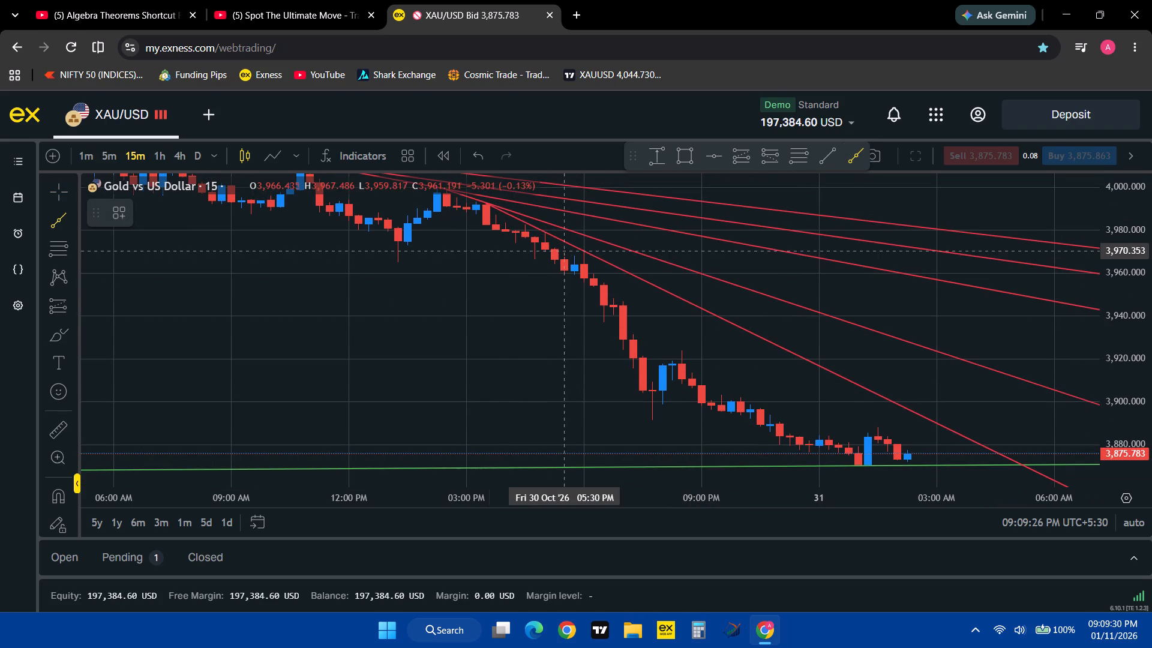
{"action": "left_click", "coordinate": [583, 250]}
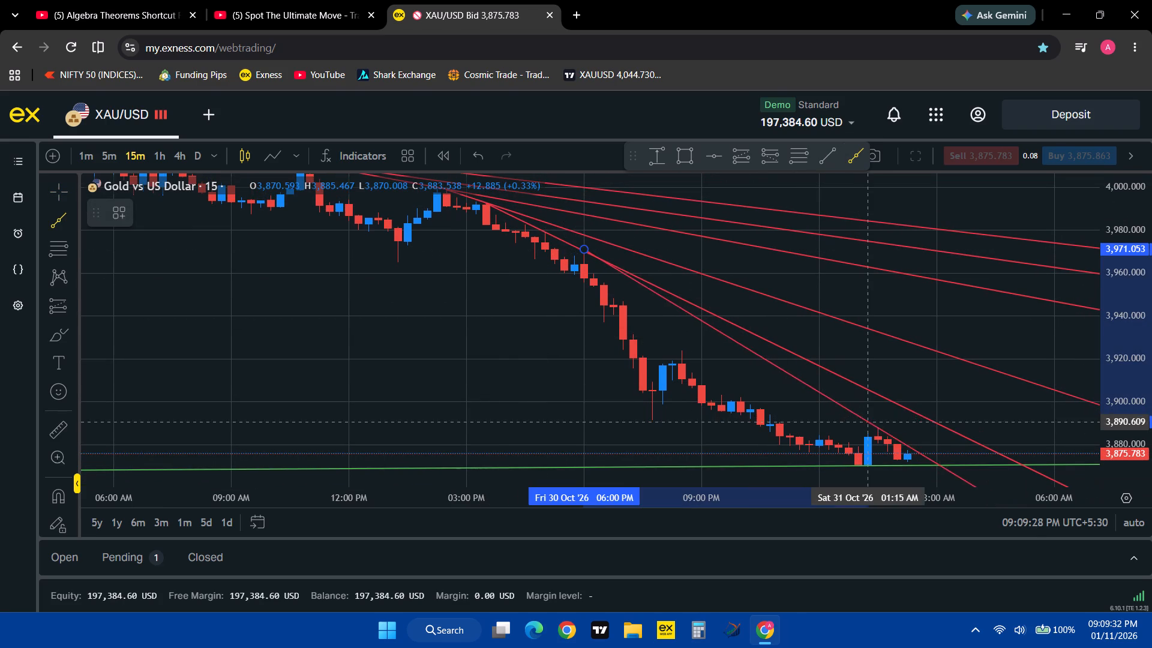
{"action": "left_click", "coordinate": [879, 426]}
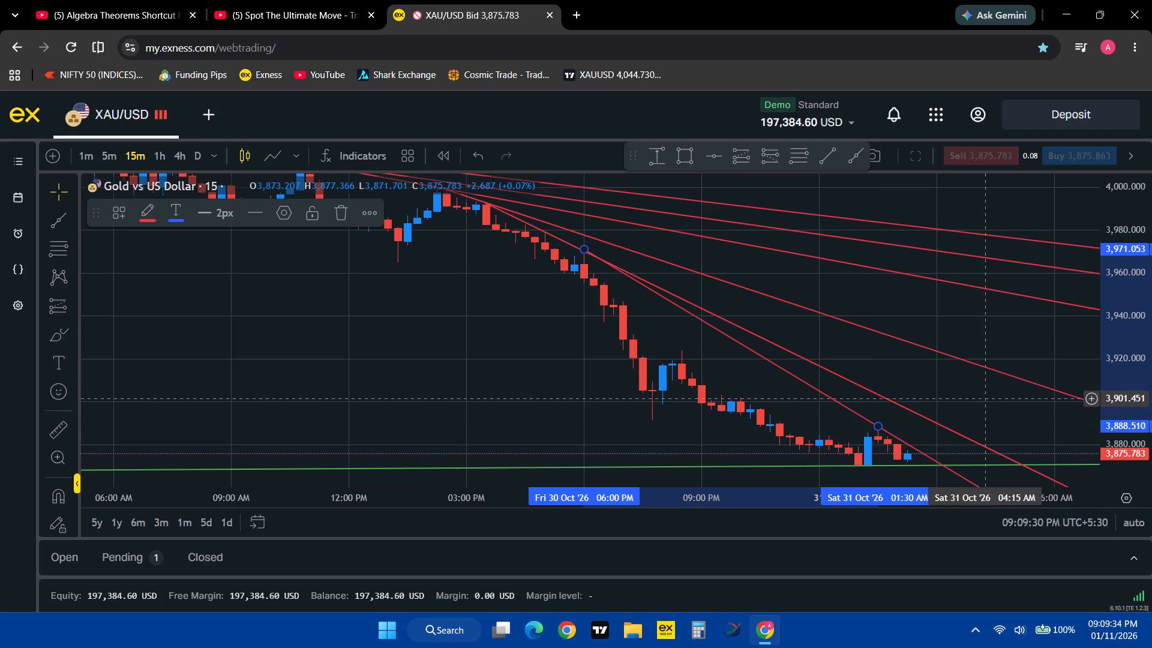
{"action": "left_click", "coordinate": [987, 398]}
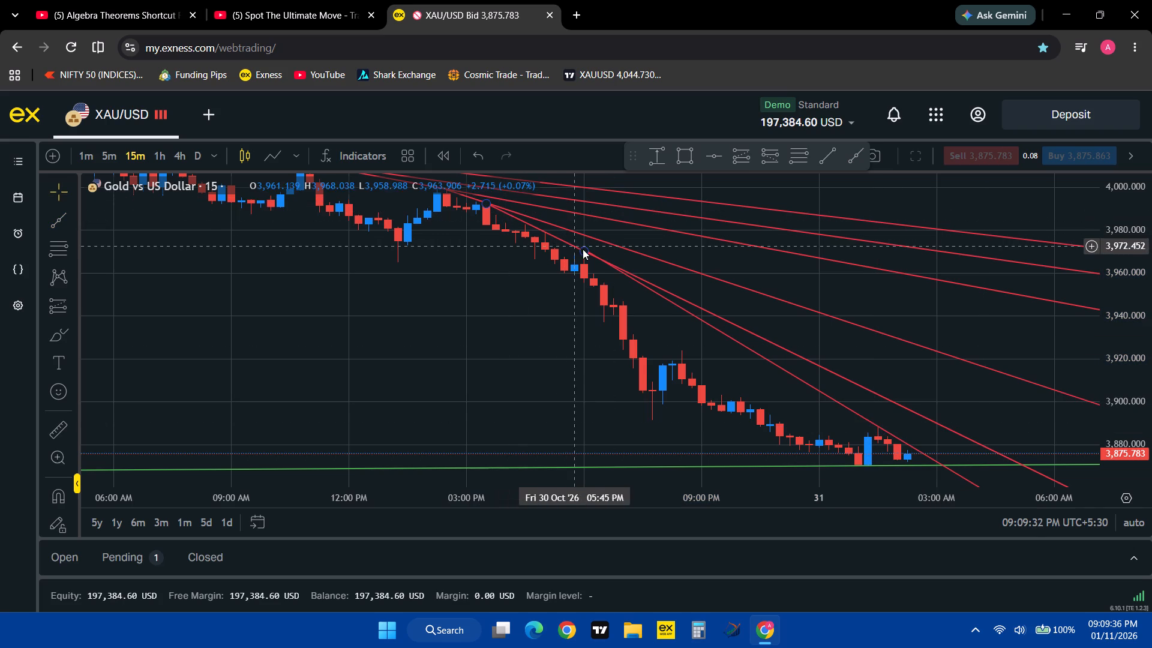
Move the first anchor of the steepest red ray to the 18:00 candle high on 30 October 2026, at about 3,970.
{"action": "left_click", "coordinate": [585, 249]}
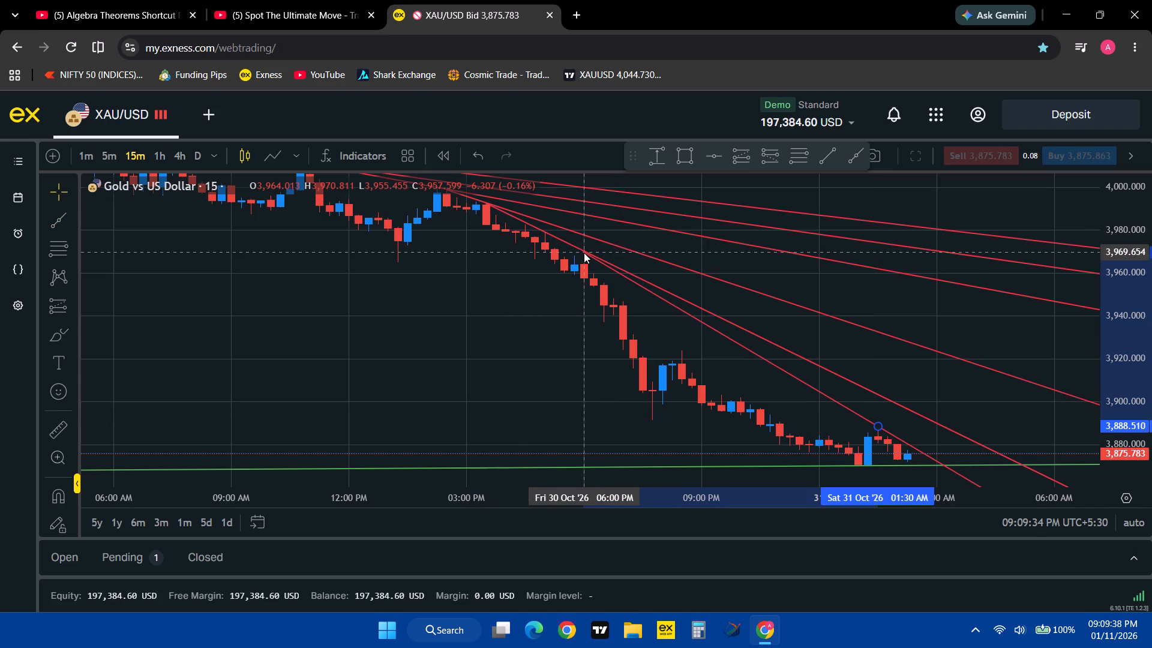
{"action": "left_click", "coordinate": [504, 311]}
Examine the fan of red resistance rays against the green support ray around the latest price and back through October 2026.
{"action": "left_click_drag", "start_coordinate": [504, 311], "coordinate": [691, 395]}
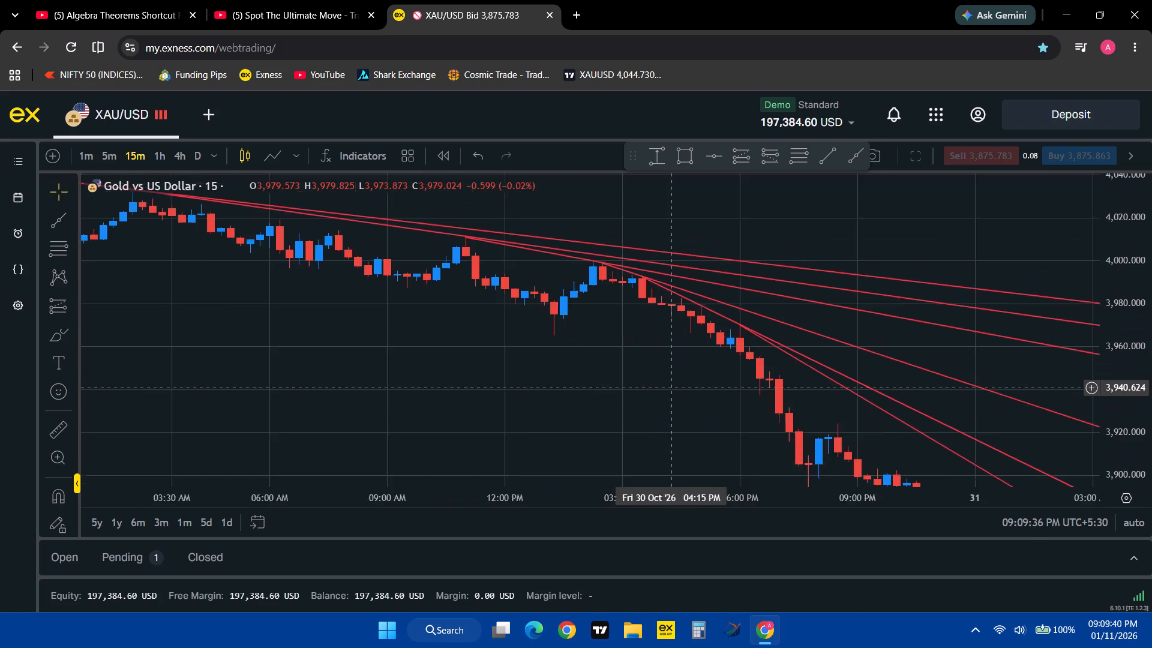
{"action": "left_click_drag", "start_coordinate": [691, 395], "coordinate": [695, 397]}
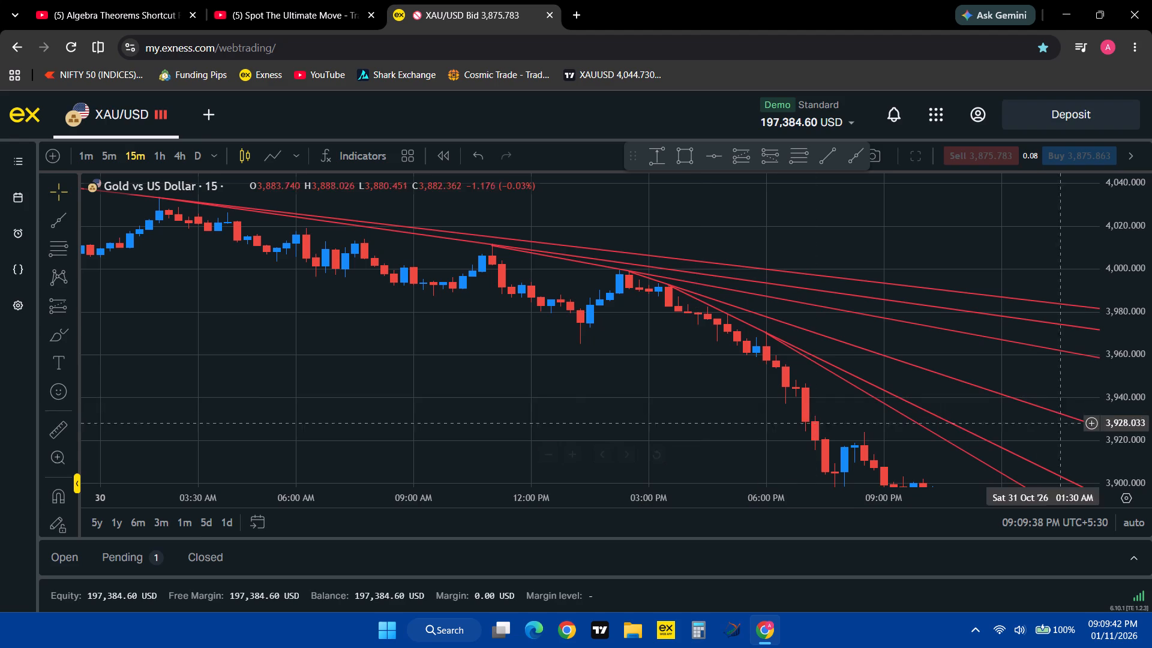
{"action": "left_click_drag", "start_coordinate": [1133, 433], "coordinate": [1115, 233]}
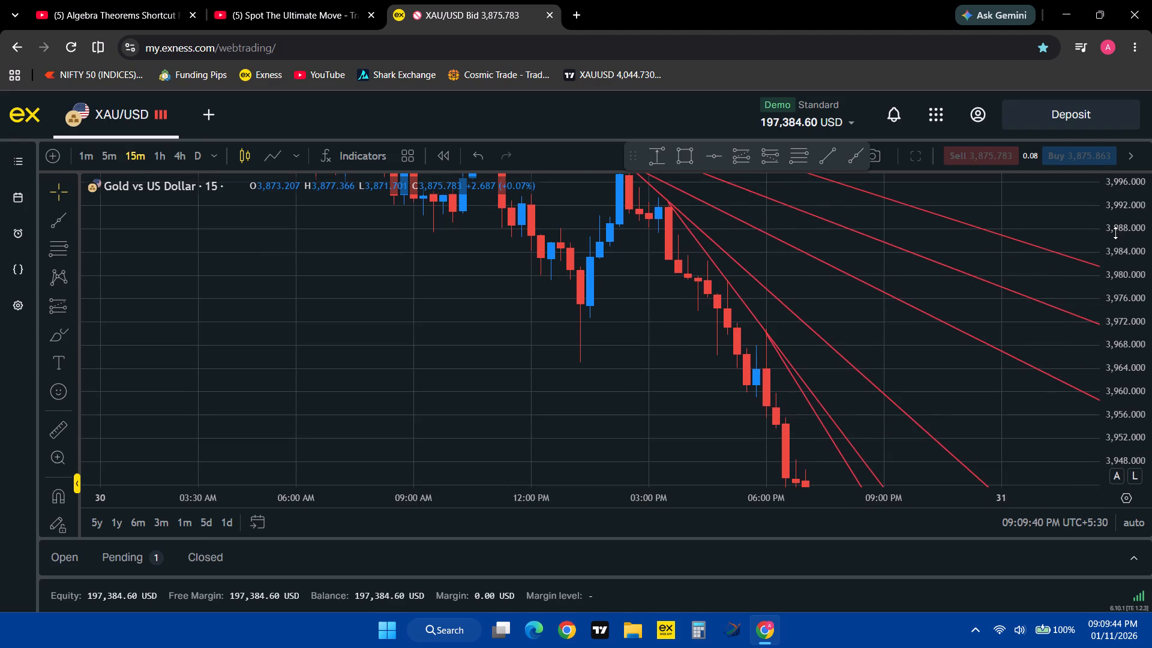
{"action": "left_click_drag", "start_coordinate": [1115, 233], "coordinate": [1127, 427]}
{"action": "left_click_drag", "start_coordinate": [763, 496], "coordinate": [859, 495]}
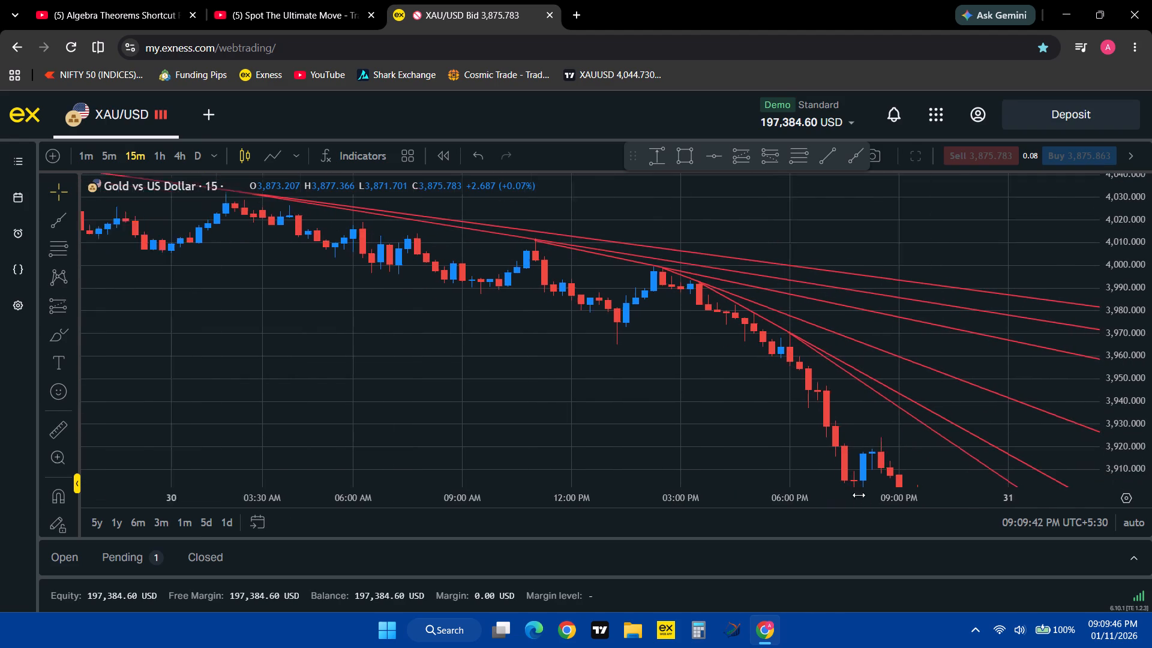
{"action": "left_click_drag", "start_coordinate": [859, 495], "coordinate": [993, 507]}
{"action": "left_click_drag", "start_coordinate": [1140, 233], "coordinate": [1127, 403]}
{"action": "left_click_drag", "start_coordinate": [893, 403], "coordinate": [626, 359]}
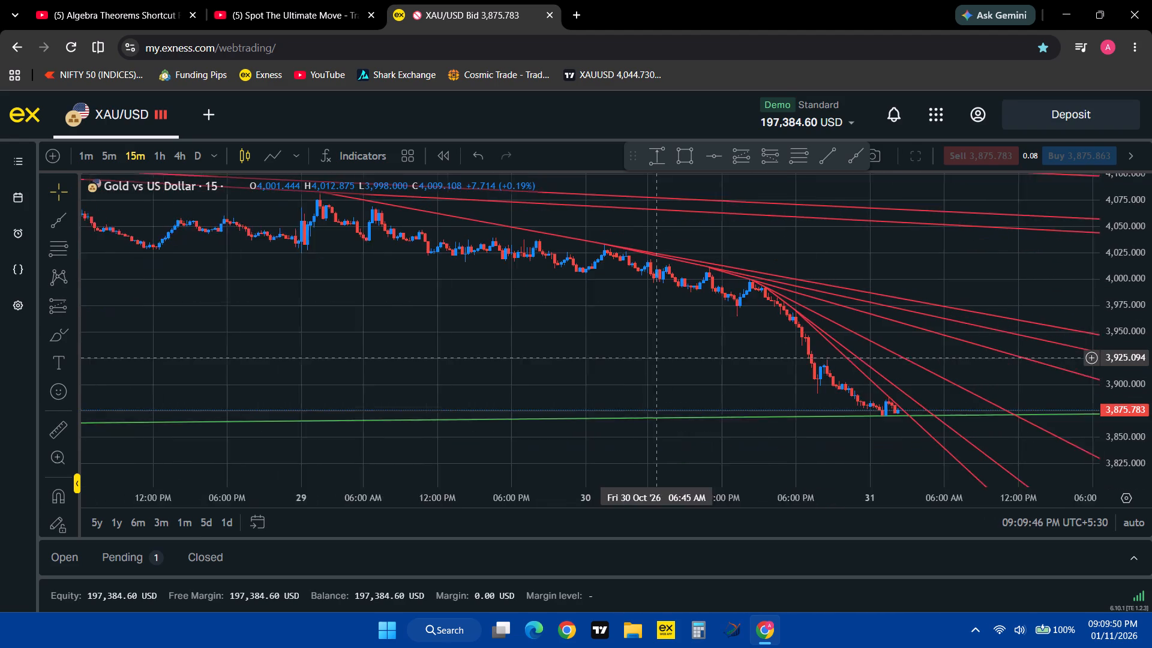
{"action": "left_click_drag", "start_coordinate": [626, 359], "coordinate": [611, 361]}
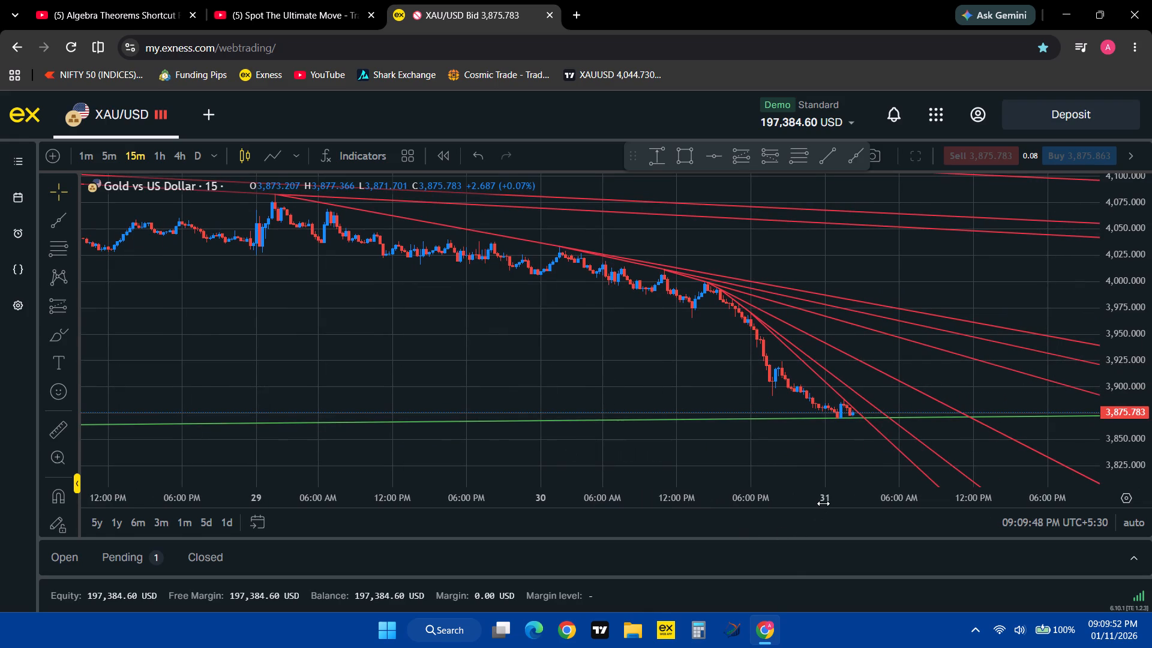
{"action": "left_click_drag", "start_coordinate": [823, 503], "coordinate": [567, 499]}
{"action": "left_click_drag", "start_coordinate": [470, 458], "coordinate": [736, 338]}
{"action": "left_click_drag", "start_coordinate": [1140, 421], "coordinate": [1132, 321]}
{"action": "left_click_drag", "start_coordinate": [864, 397], "coordinate": [872, 489]}
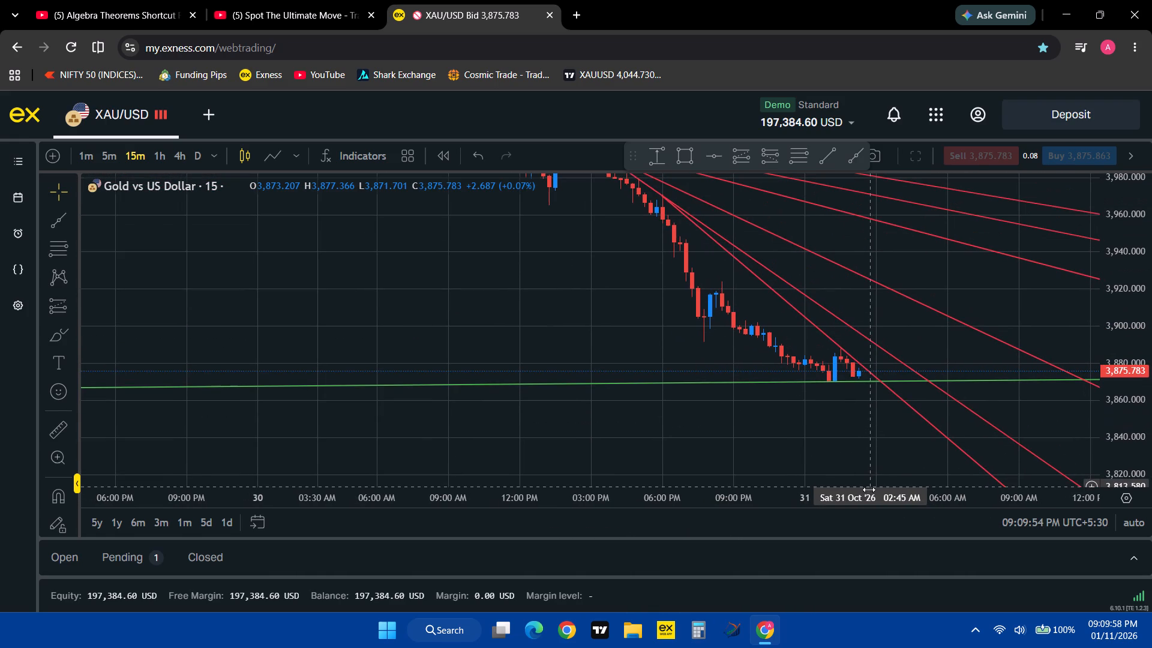
{"action": "left_click_drag", "start_coordinate": [813, 502], "coordinate": [1151, 509]}
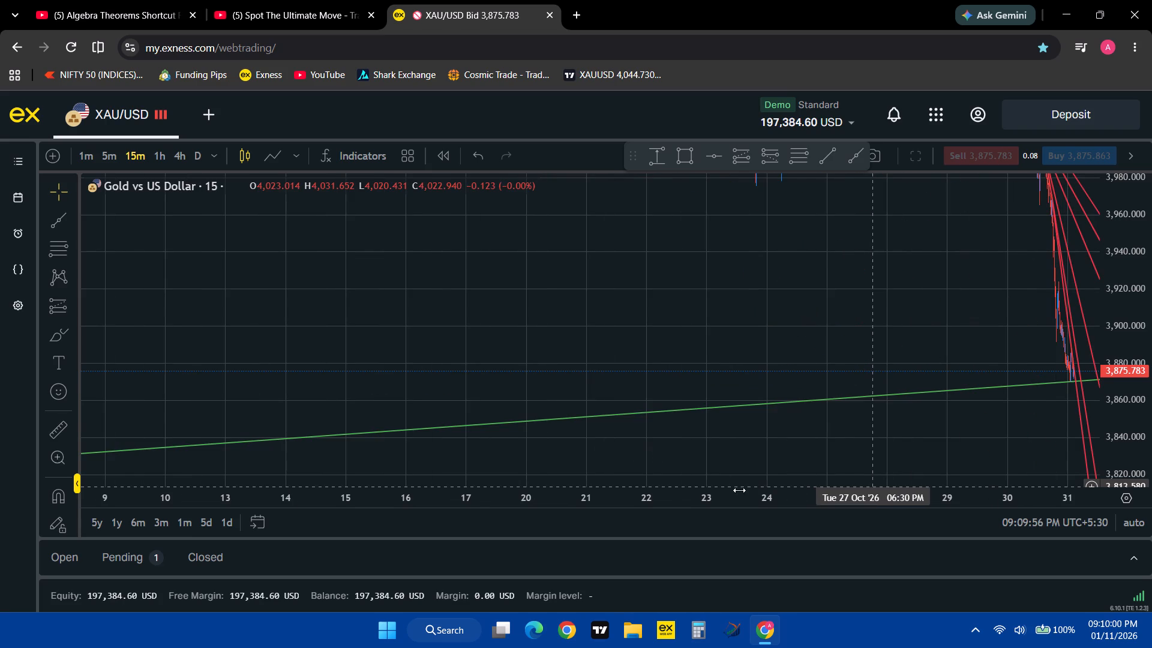
{"action": "left_click_drag", "start_coordinate": [1146, 245], "coordinate": [1124, 408]}
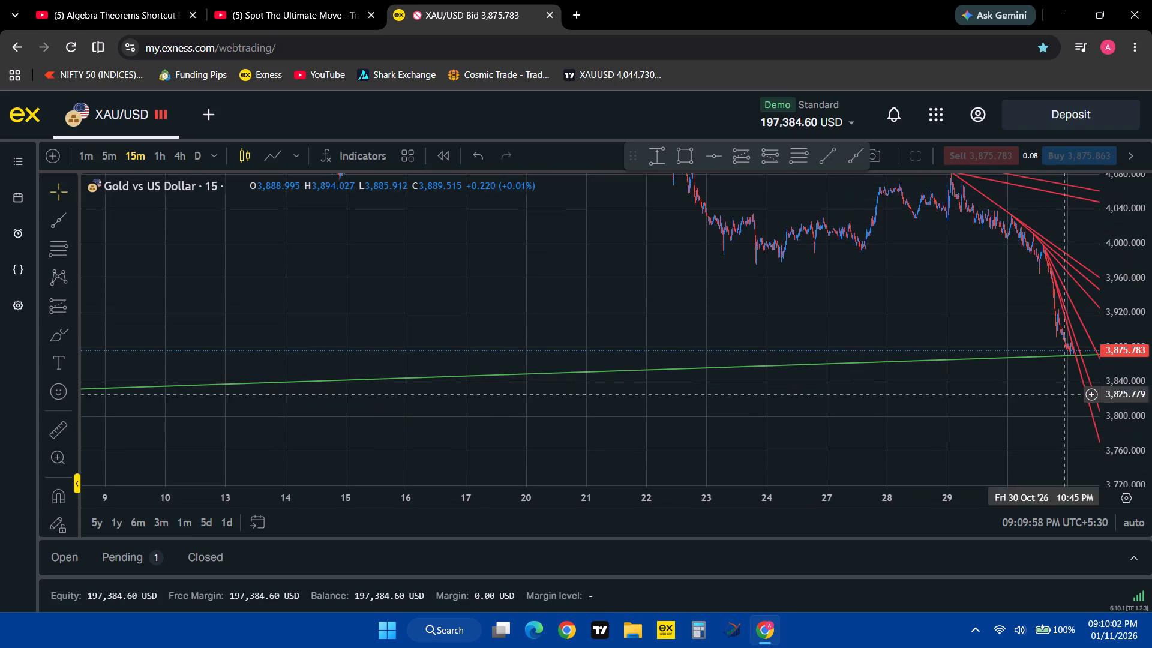
{"action": "left_click_drag", "start_coordinate": [483, 427], "coordinate": [1151, 336]}
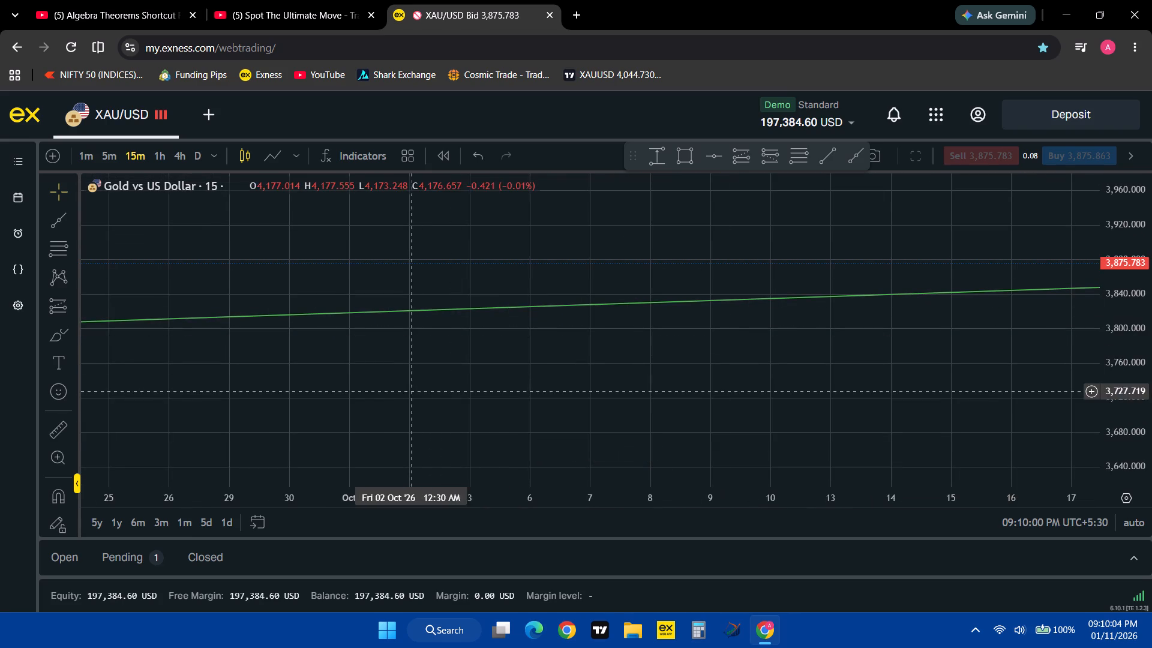
{"action": "left_click_drag", "start_coordinate": [412, 391], "coordinate": [1151, 368]}
{"action": "left_click_drag", "start_coordinate": [1088, 355], "coordinate": [206, 491]}
{"action": "left_click_drag", "start_coordinate": [952, 340], "coordinate": [166, 286]}
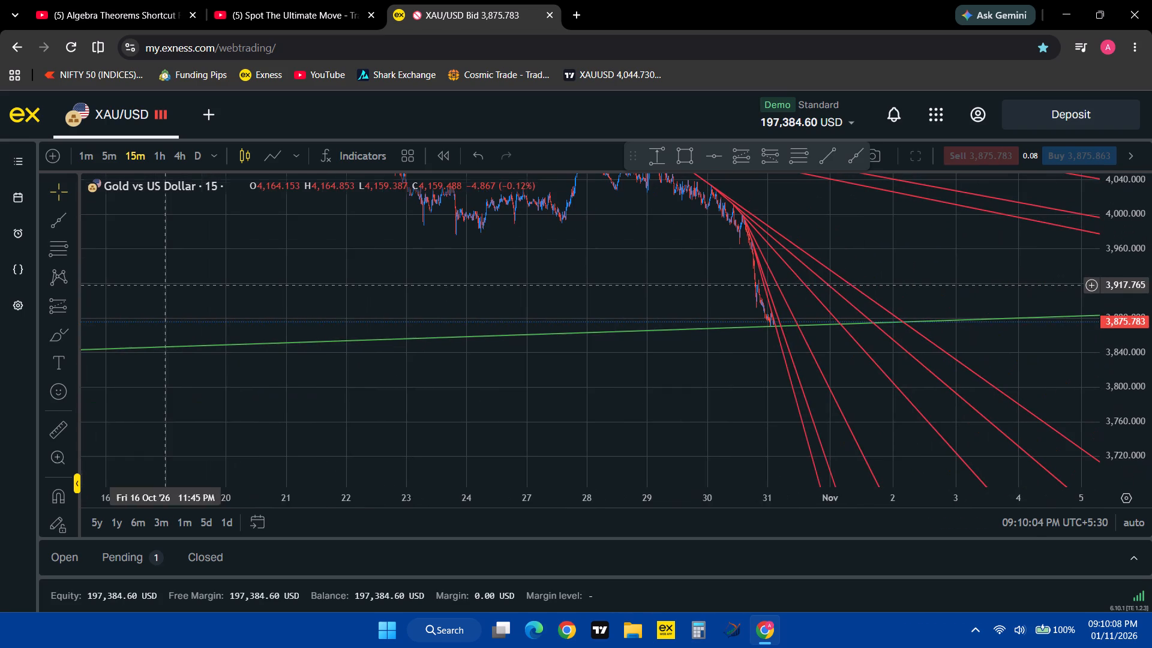
Examine where the steepest red resistance rays meet the green support ray around the latest 15-minute candles of 30 and 31 October 2026.
{"action": "left_click_drag", "start_coordinate": [847, 500], "coordinate": [420, 481]}
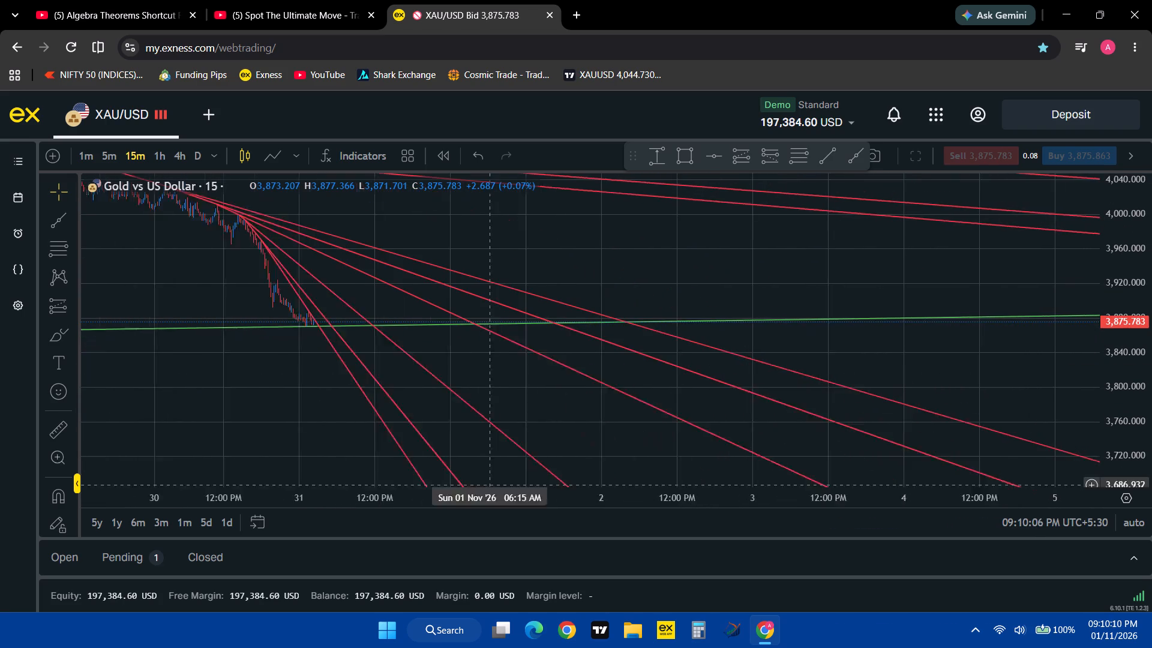
{"action": "left_click_drag", "start_coordinate": [420, 481], "coordinate": [250, 450]}
{"action": "left_click_drag", "start_coordinate": [142, 436], "coordinate": [1131, 477]}
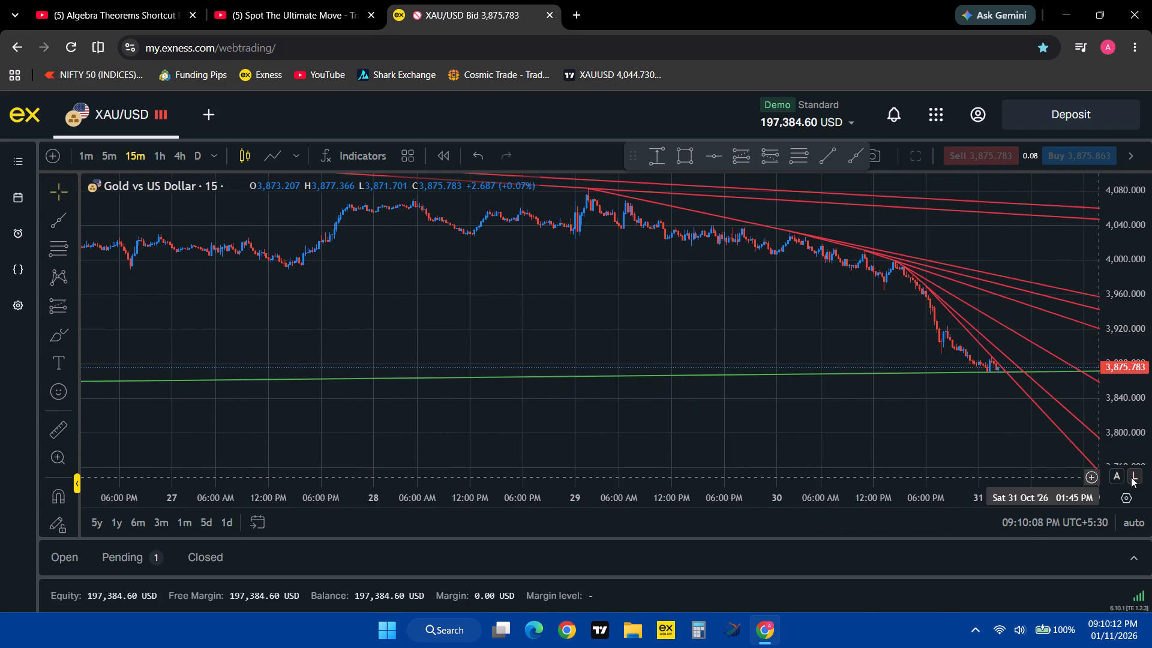
{"action": "left_click_drag", "start_coordinate": [1135, 429], "coordinate": [1138, 349]}
{"action": "left_click_drag", "start_coordinate": [1138, 349], "coordinate": [1129, 410]}
{"action": "left_click_drag", "start_coordinate": [1028, 496], "coordinate": [838, 484]}
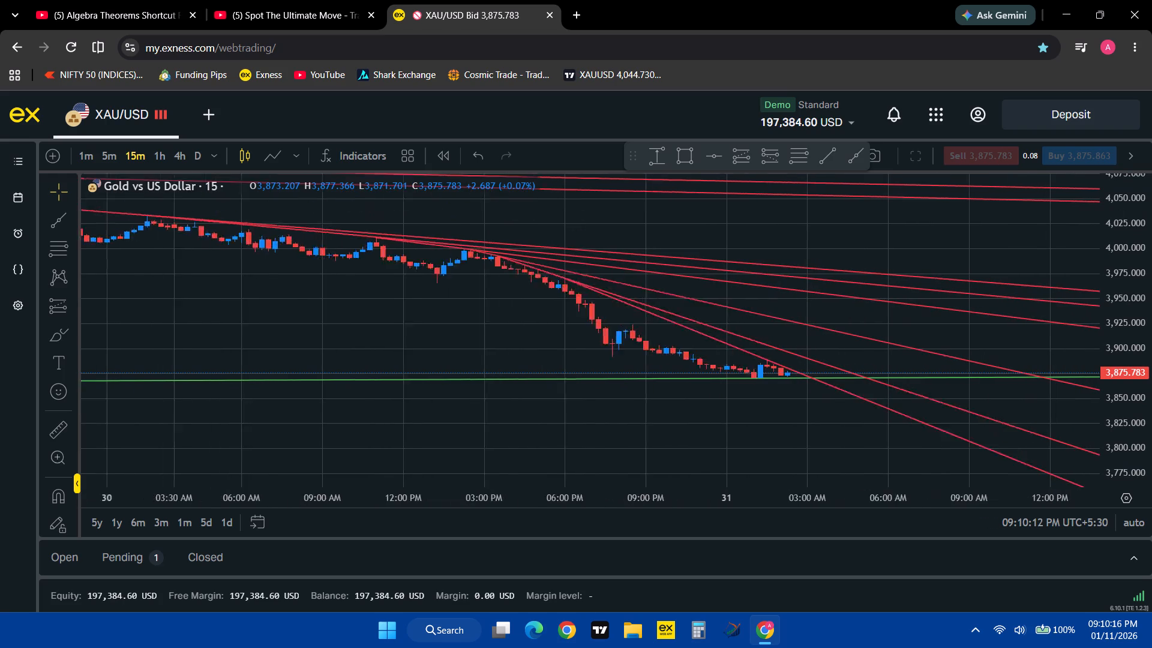
{"action": "left_click_drag", "start_coordinate": [838, 484], "coordinate": [857, 454]}
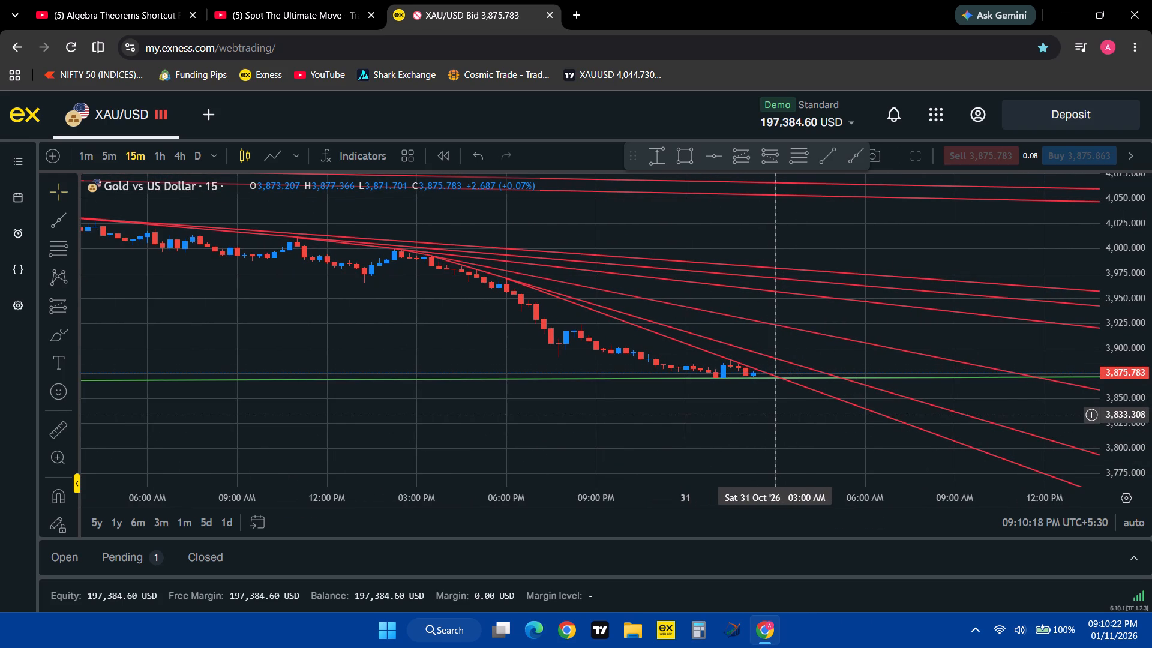
{"action": "left_click_drag", "start_coordinate": [772, 449], "coordinate": [752, 415]}
{"action": "left_click_drag", "start_coordinate": [1124, 420], "coordinate": [1124, 341]}
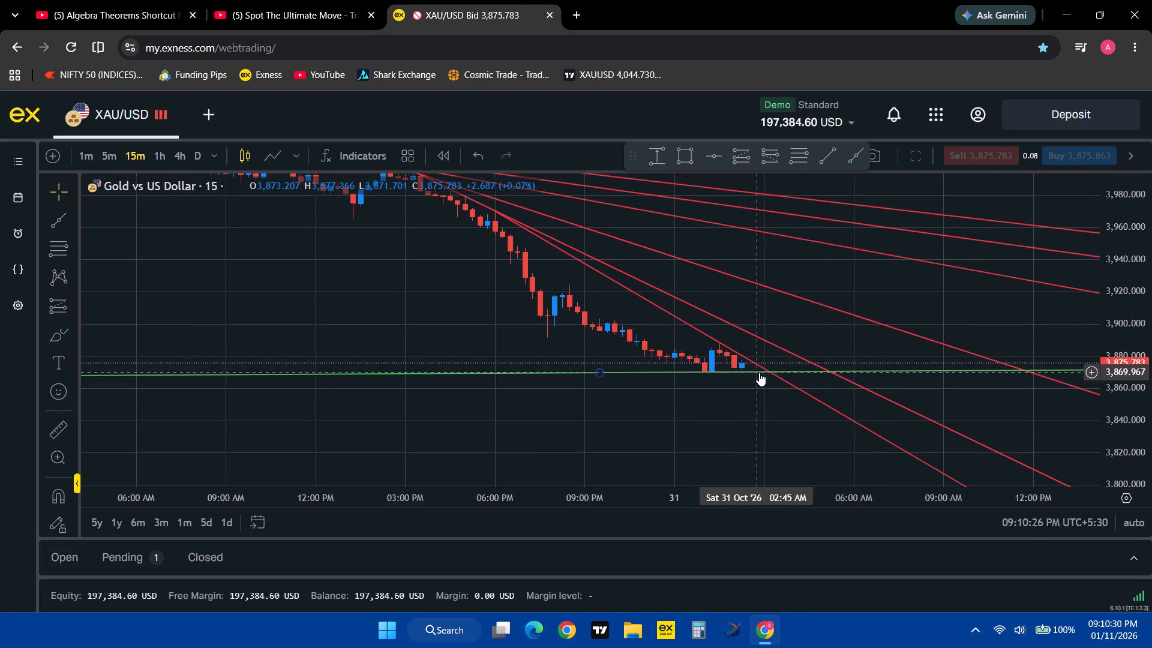
Compare the red rays and the green support ray with price on the 5-minute chart, then on the 4-hour chart.
{"action": "left_click", "coordinate": [116, 146]}
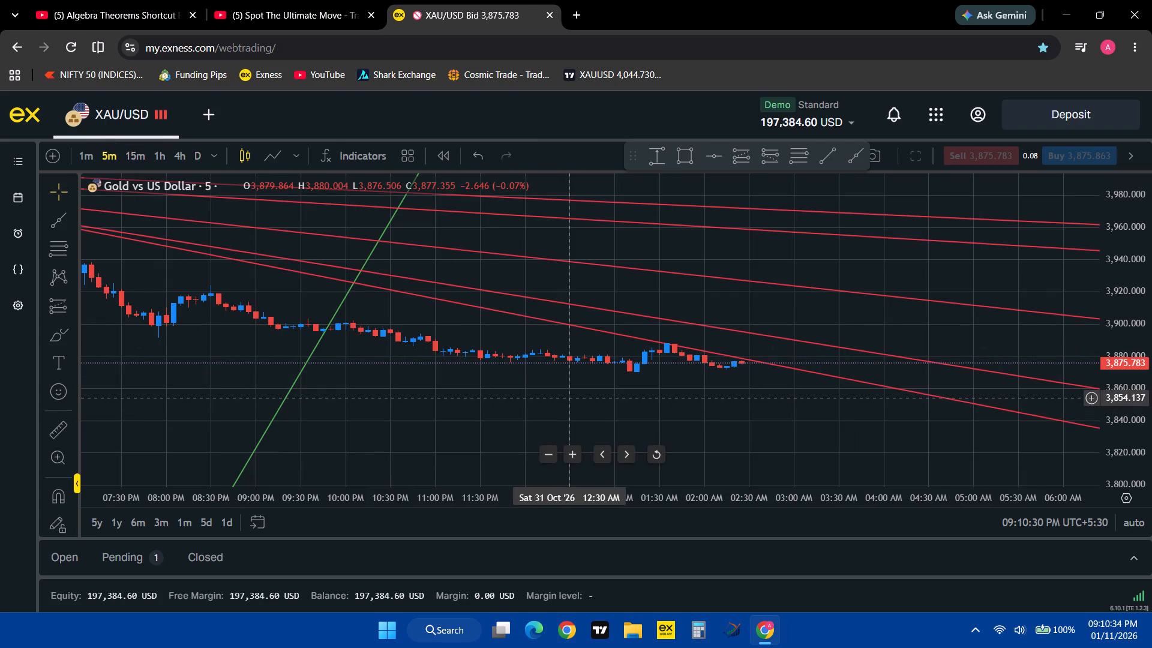
{"action": "left_click_drag", "start_coordinate": [512, 502], "coordinate": [1144, 476]}
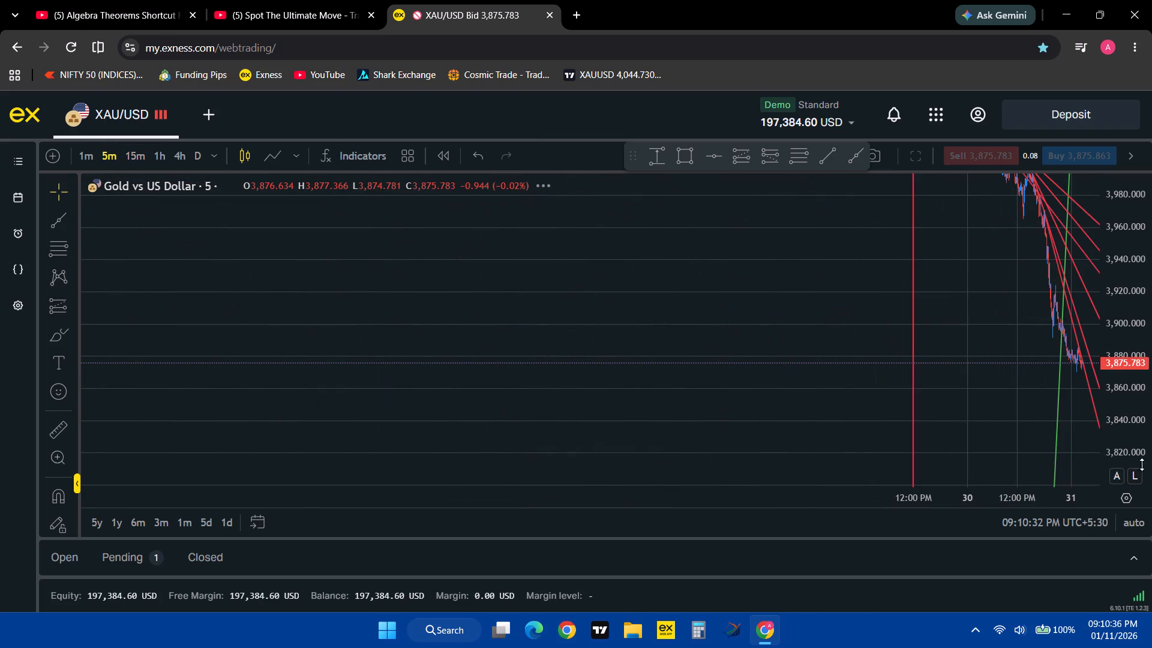
{"action": "left_click_drag", "start_coordinate": [1129, 241], "coordinate": [1103, 499]}
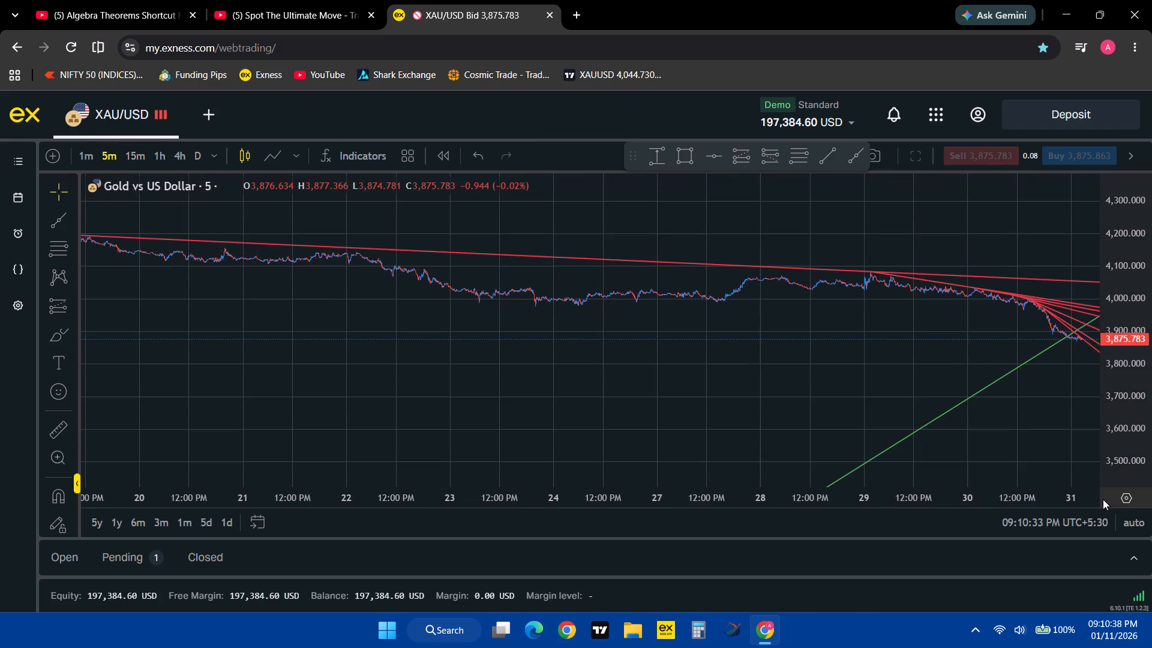
{"action": "left_click_drag", "start_coordinate": [643, 368], "coordinate": [500, 327]}
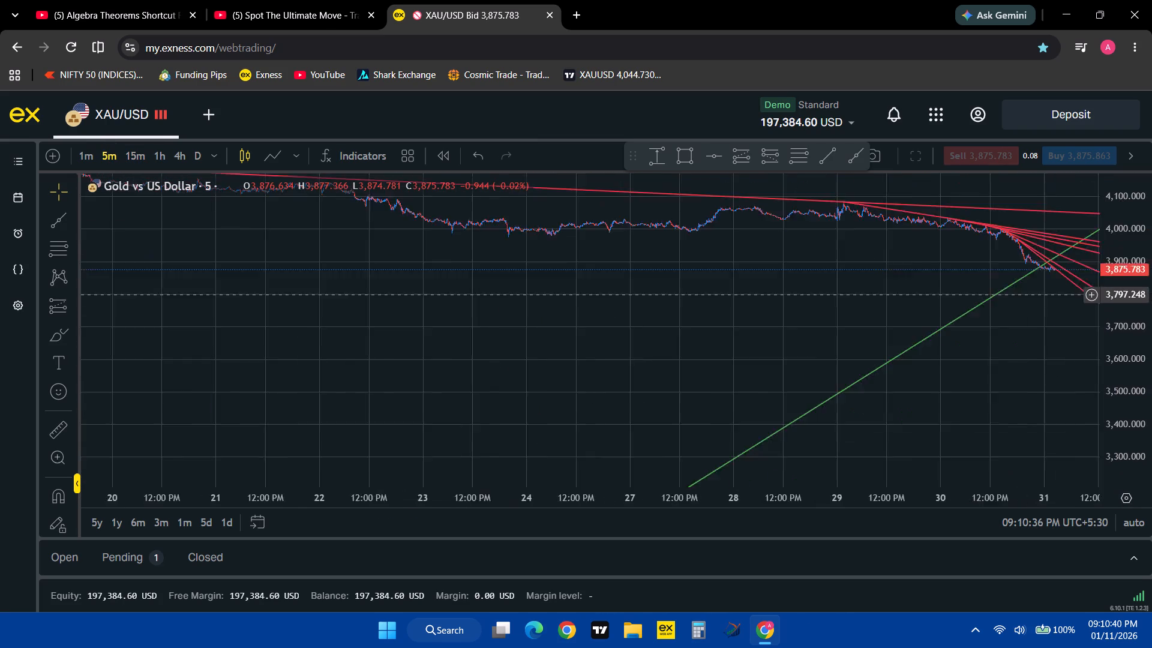
{"action": "left_click_drag", "start_coordinate": [500, 327], "coordinate": [499, 328]}
{"action": "left_click_drag", "start_coordinate": [943, 490], "coordinate": [581, 469]}
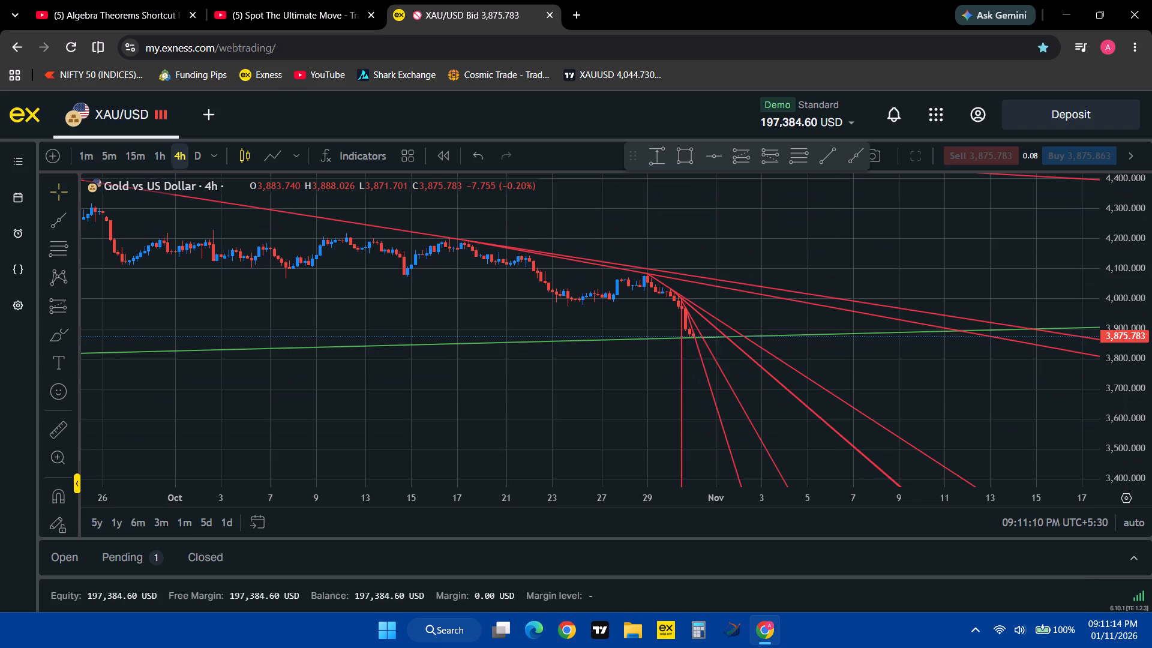
Remove all drawings from the 4-hour XAU/USD chart.
{"action": "left_click", "coordinate": [64, 527]}
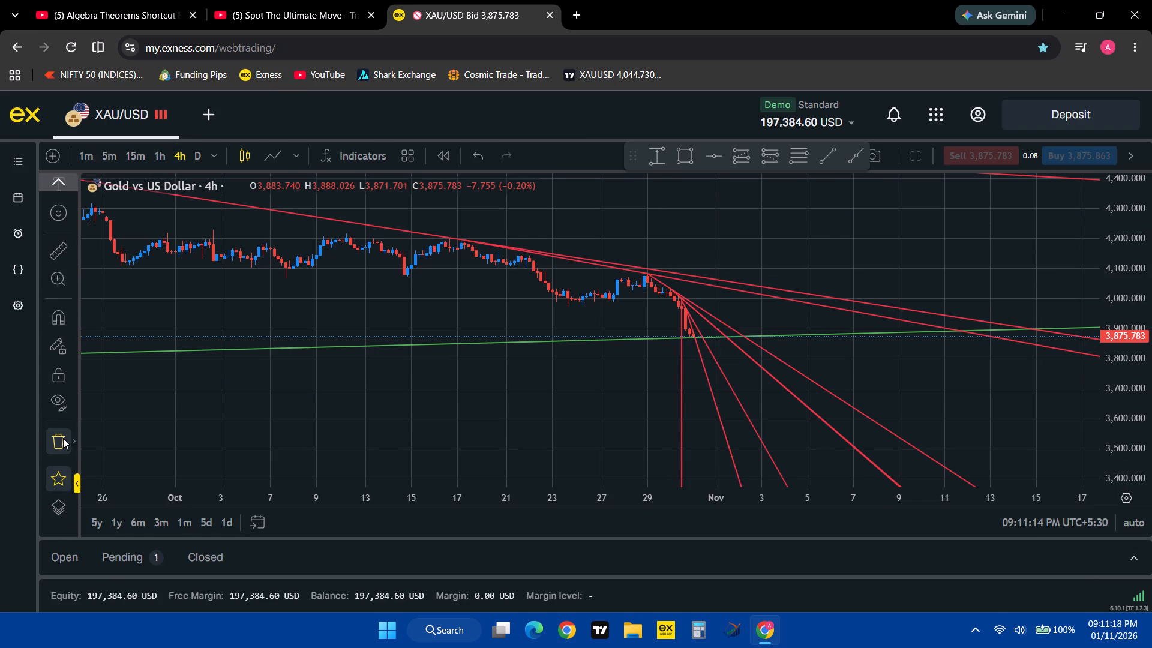
{"action": "left_click", "coordinate": [63, 438]}
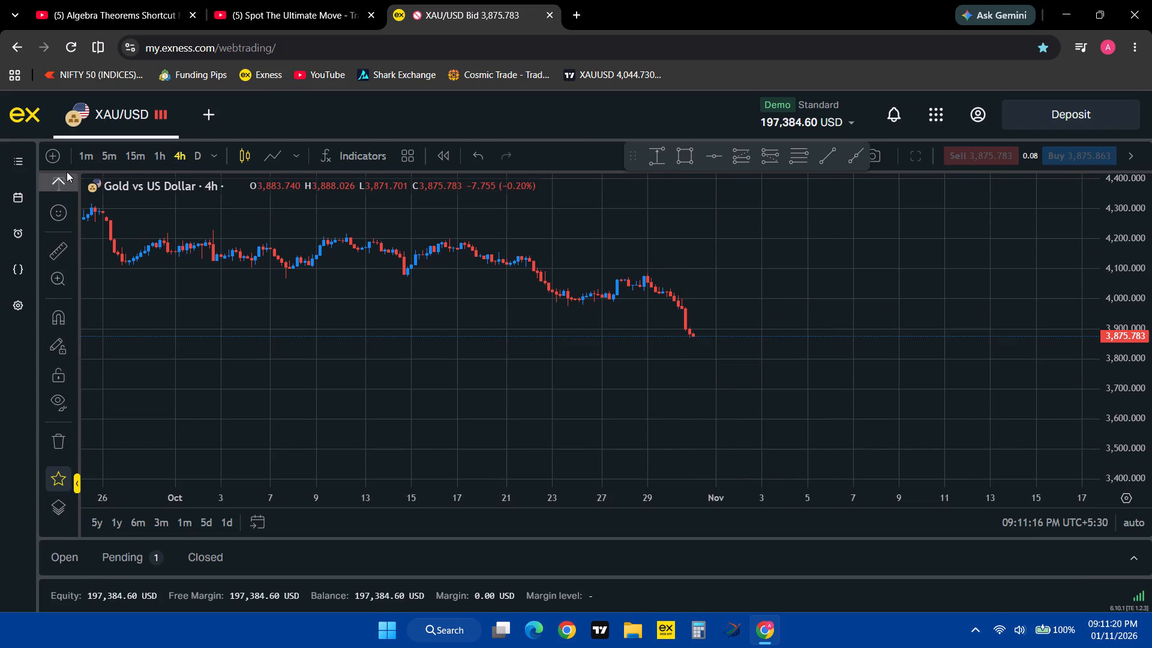
{"action": "left_click", "coordinate": [61, 180]}
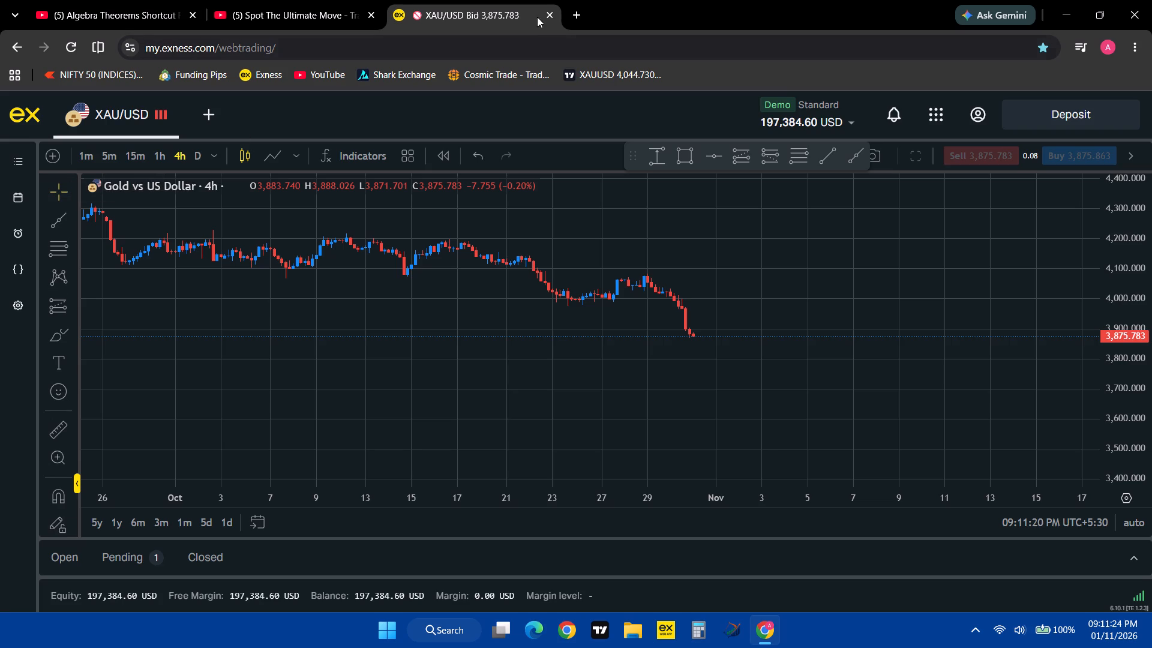
Close the Exness chart page and resume the Trap Trading Masterclass video on YouTube from 17:01.
{"action": "left_click", "coordinate": [553, 11]}
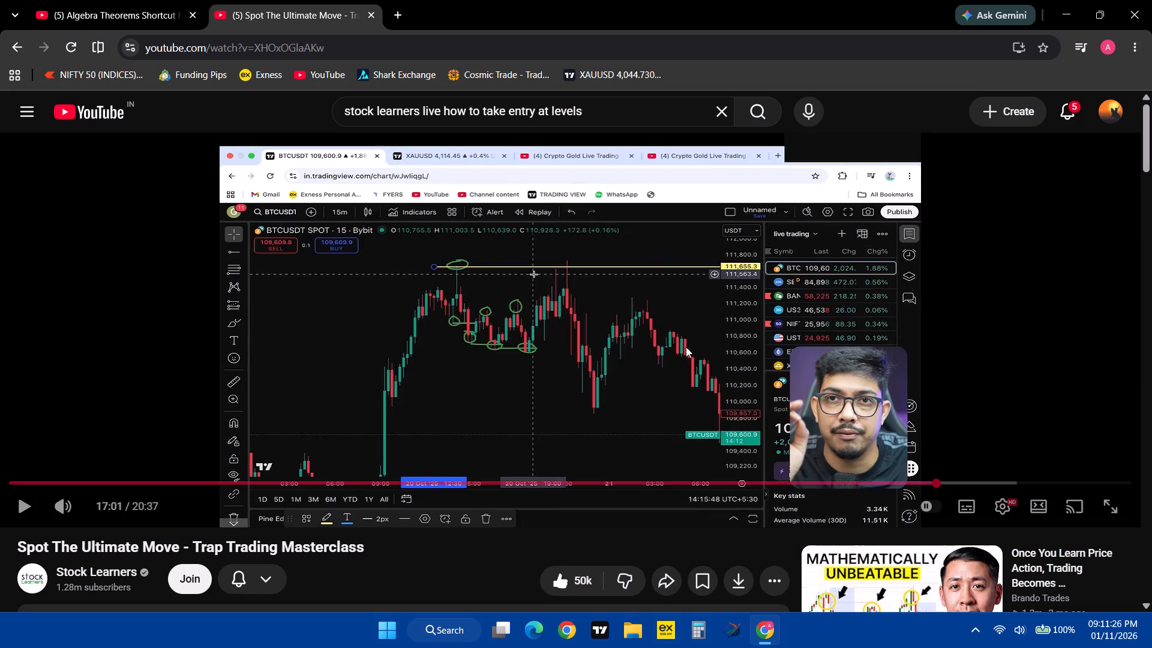
{"action": "left_click", "coordinate": [875, 299]}
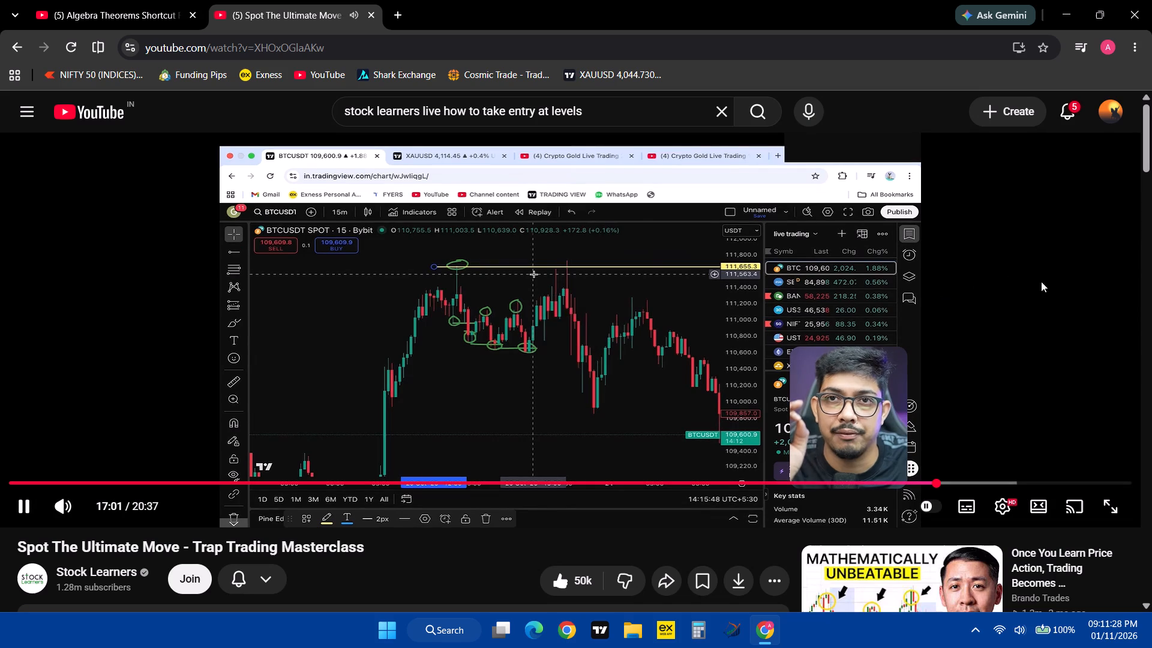